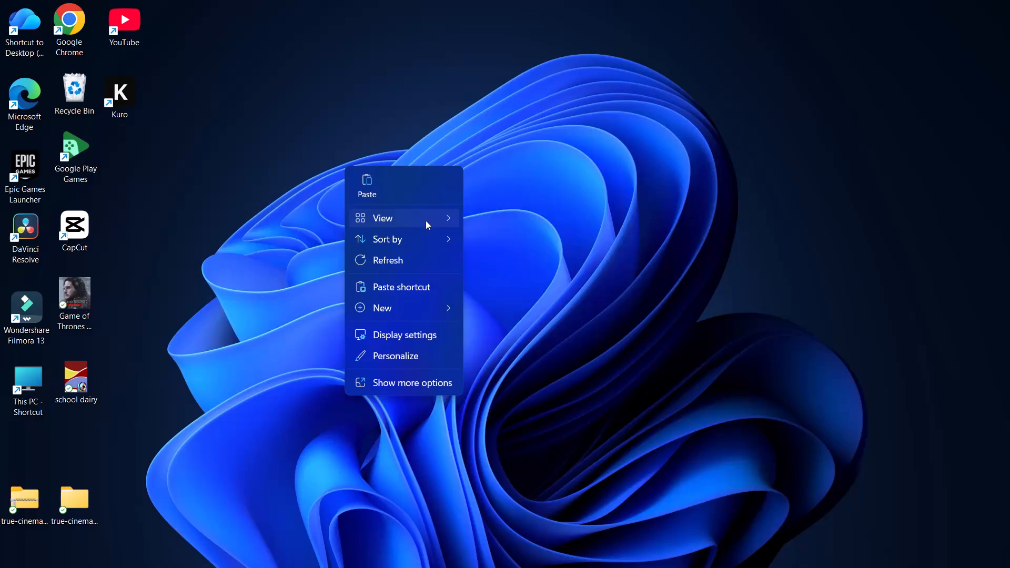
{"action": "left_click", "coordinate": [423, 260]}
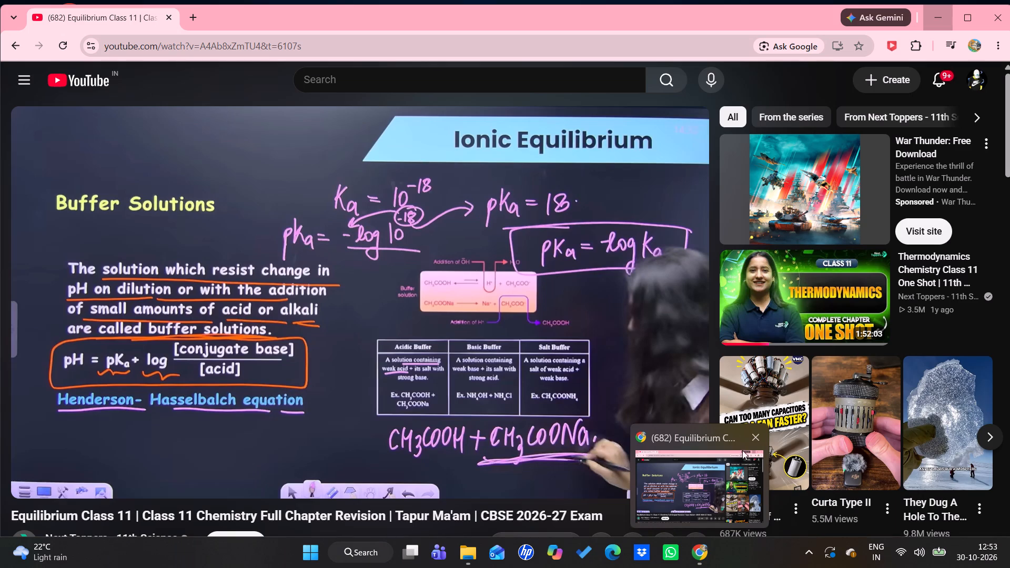
Close the Chrome window showing the YouTube video on Class 11 Equilibrium.
{"action": "left_click", "coordinate": [752, 431]}
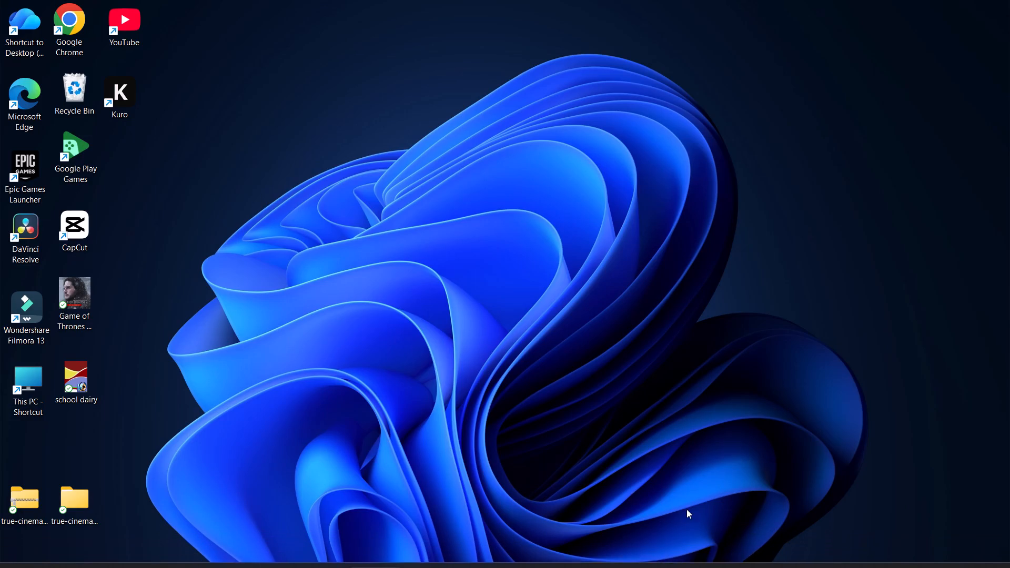
Launch CapCut from its desktop shortcut.
{"action": "left_click", "coordinate": [70, 220]}
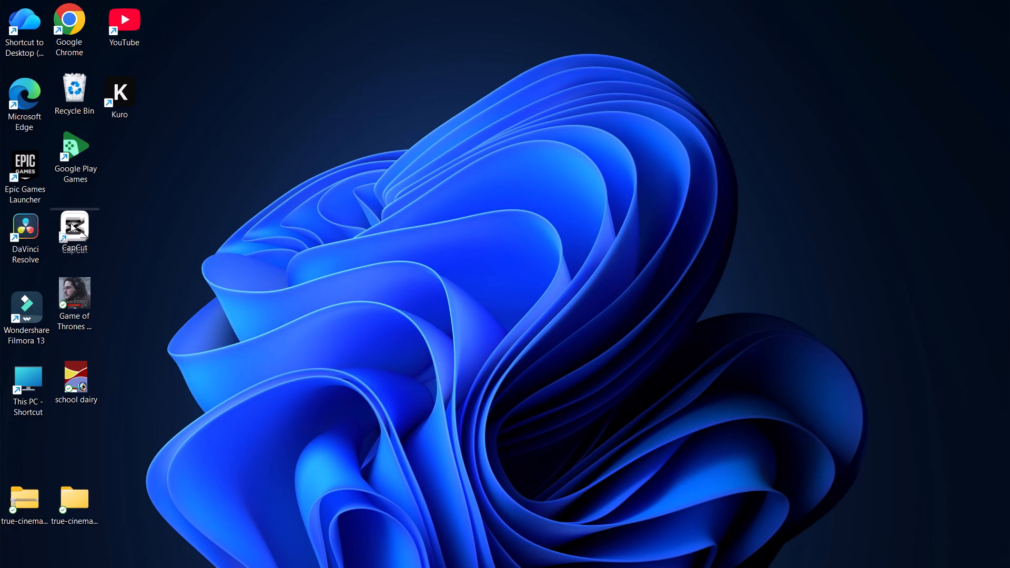
{"action": "double_click", "coordinate": [70, 223]}
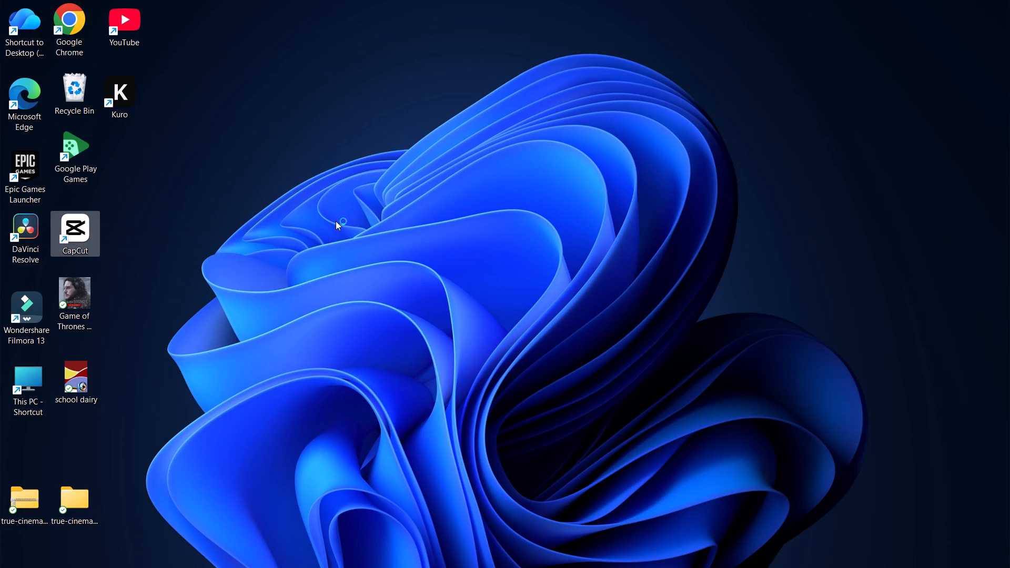
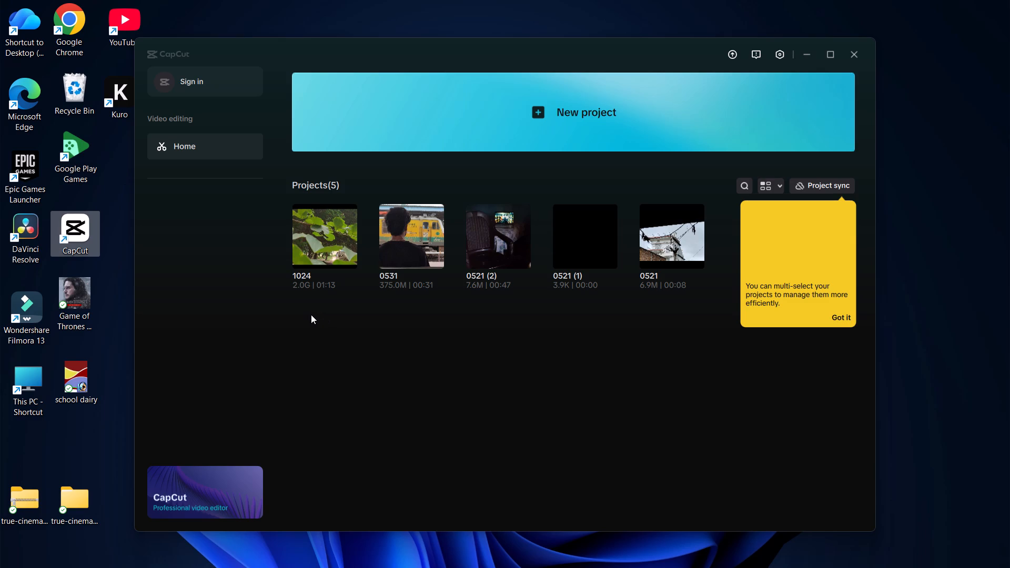
Open the existing project 1024 for editing.
{"action": "triple_click", "coordinate": [300, 265]}
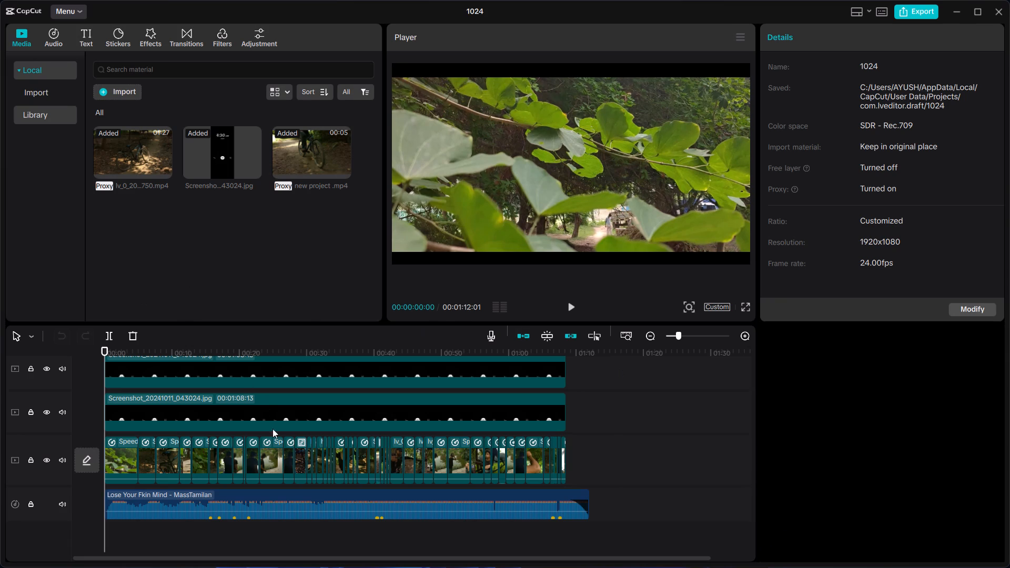
Scrub through the edited video to the end of its clips and back to the start to review it.
{"action": "double_click", "coordinate": [160, 541]}
{"action": "left_click_drag", "start_coordinate": [160, 541], "coordinate": [174, 543]}
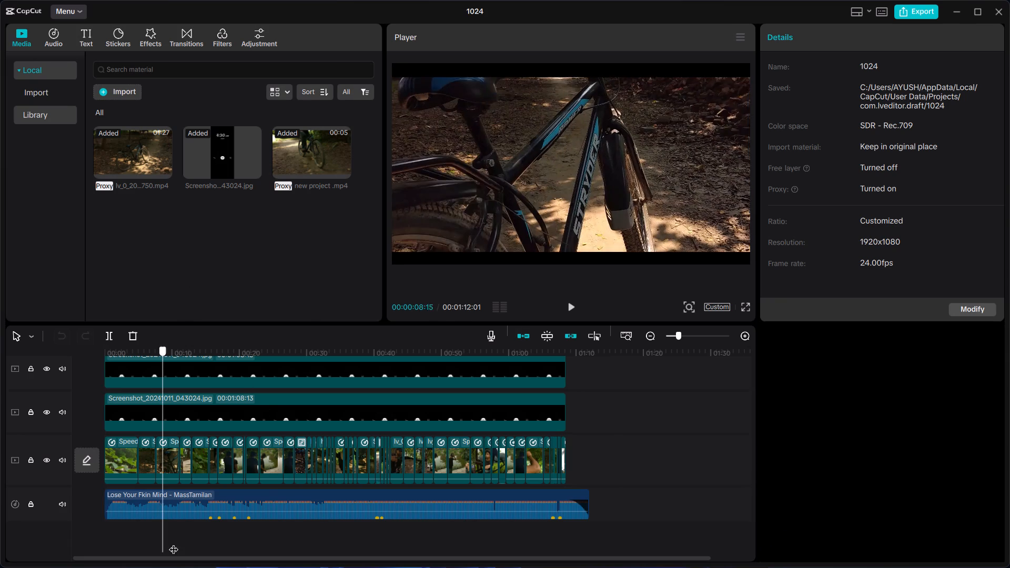
{"action": "left_click_drag", "start_coordinate": [174, 543], "coordinate": [530, 564]}
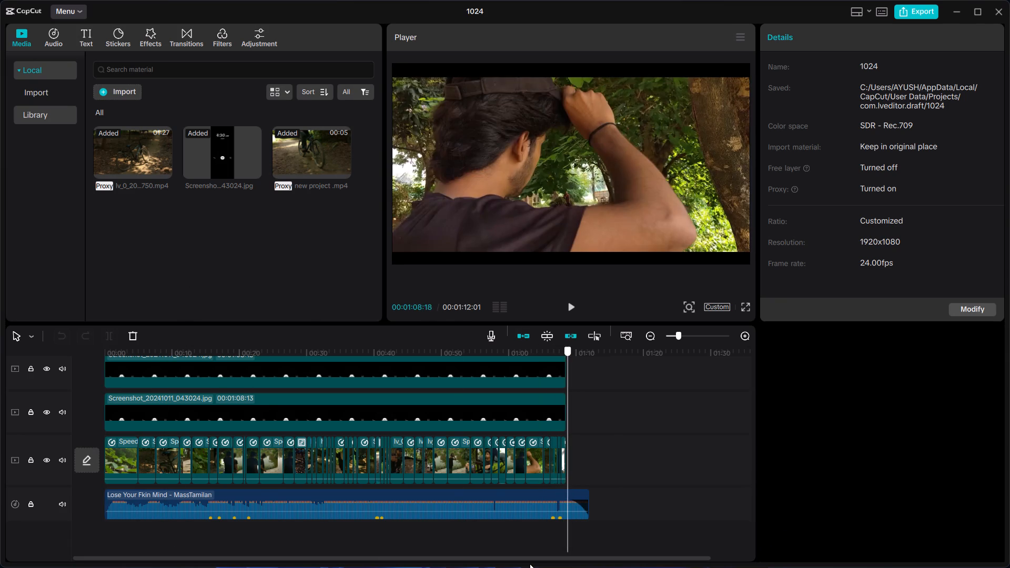
{"action": "left_click_drag", "start_coordinate": [530, 564], "coordinate": [72, 492]}
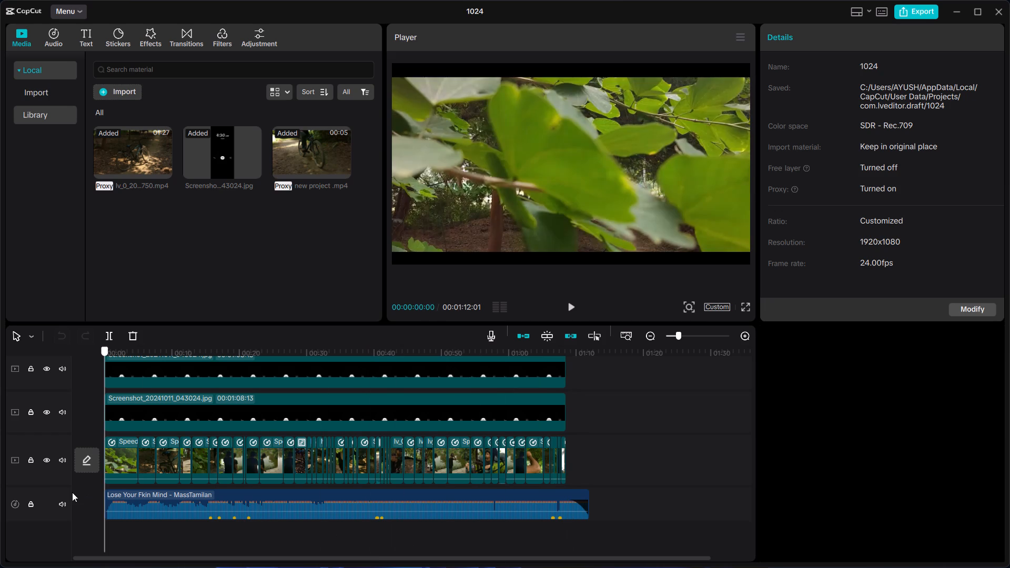
{"action": "left_click_drag", "start_coordinate": [72, 492], "coordinate": [7, 492]}
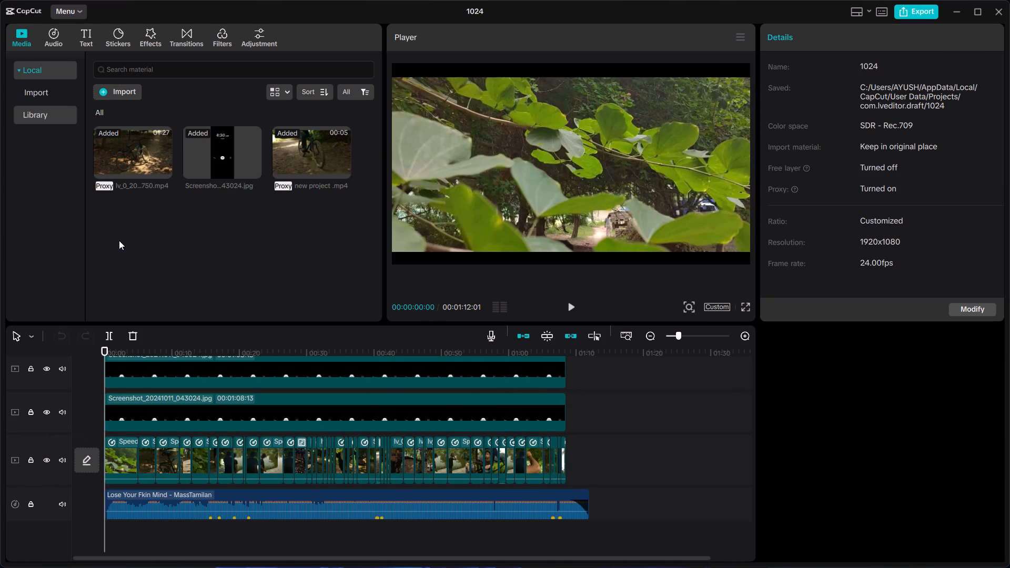
{"action": "scroll", "coordinate": [169, 372], "scroll_direction": "up", "scroll_amount": 2}
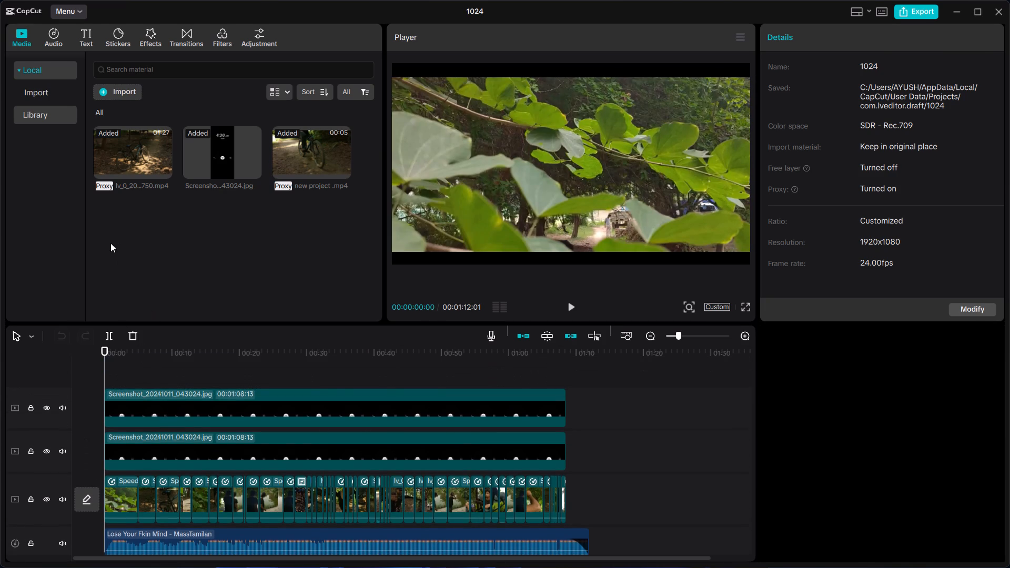
Check the Filters and Effects libraries for looks available to the video.
{"action": "left_click", "coordinate": [224, 38]}
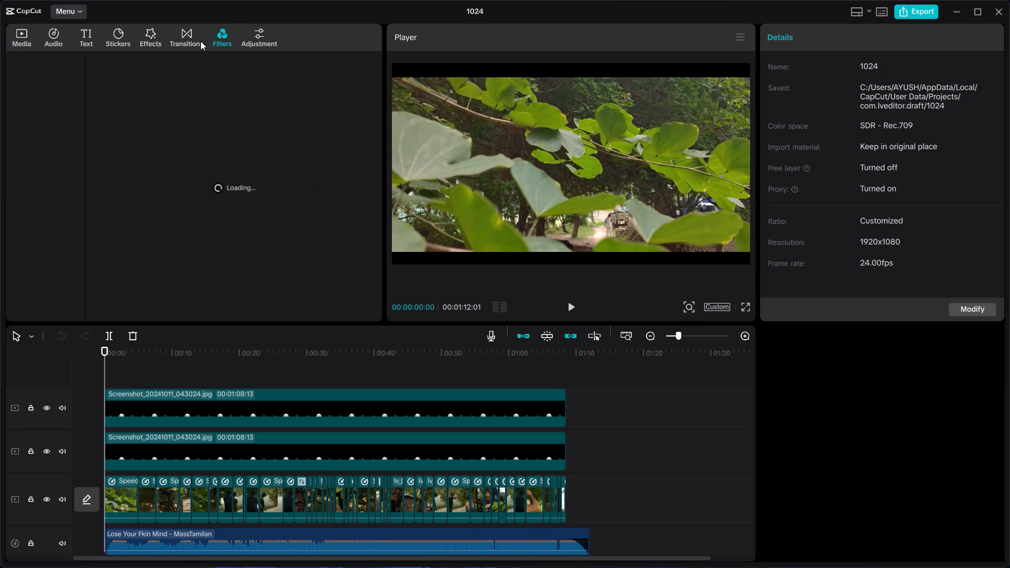
{"action": "left_click", "coordinate": [153, 37]}
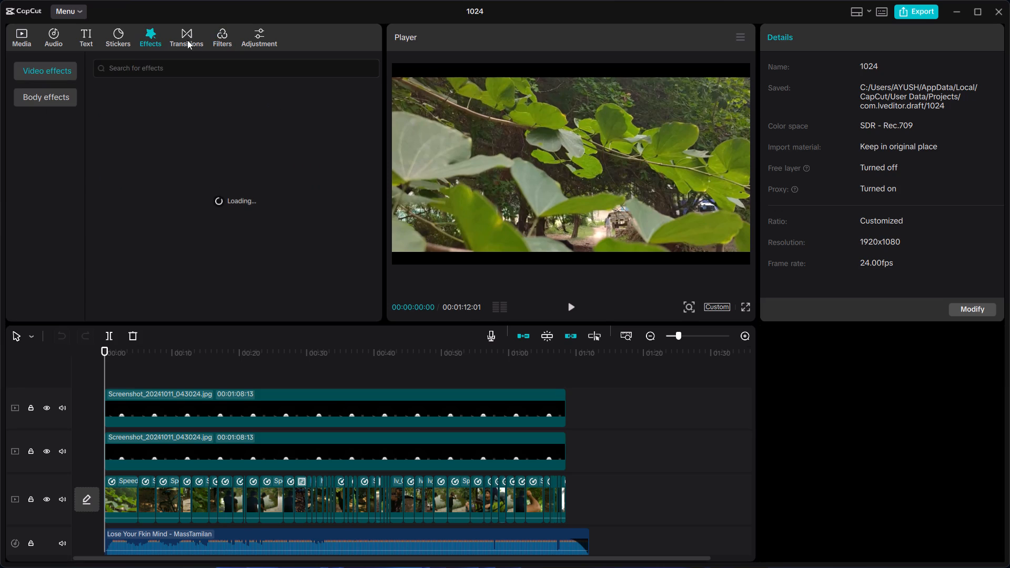
Preview the Custom adjustment preset from the Adjustment library and pause its playback.
{"action": "left_click", "coordinate": [250, 33]}
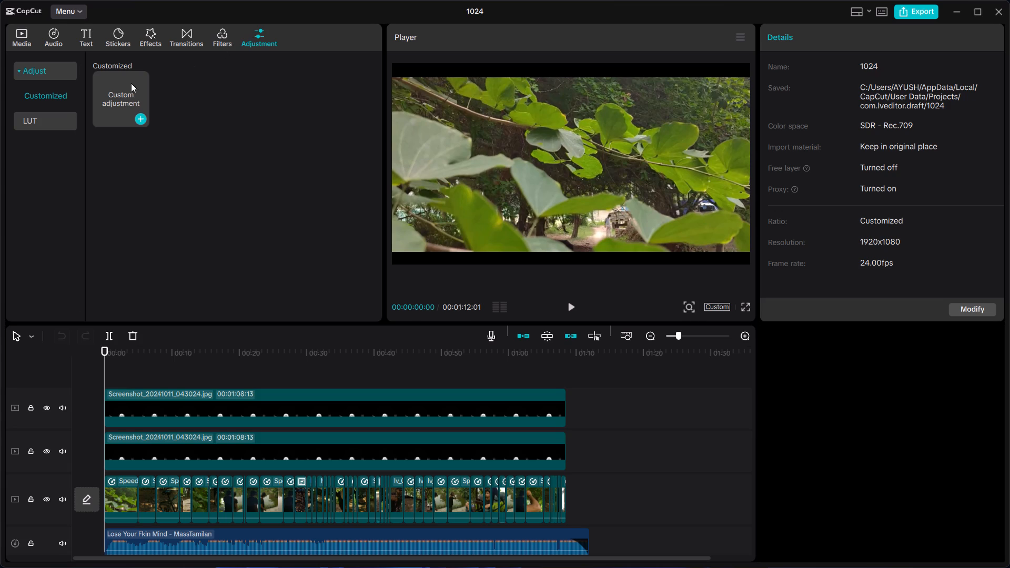
{"action": "left_click", "coordinate": [118, 96]}
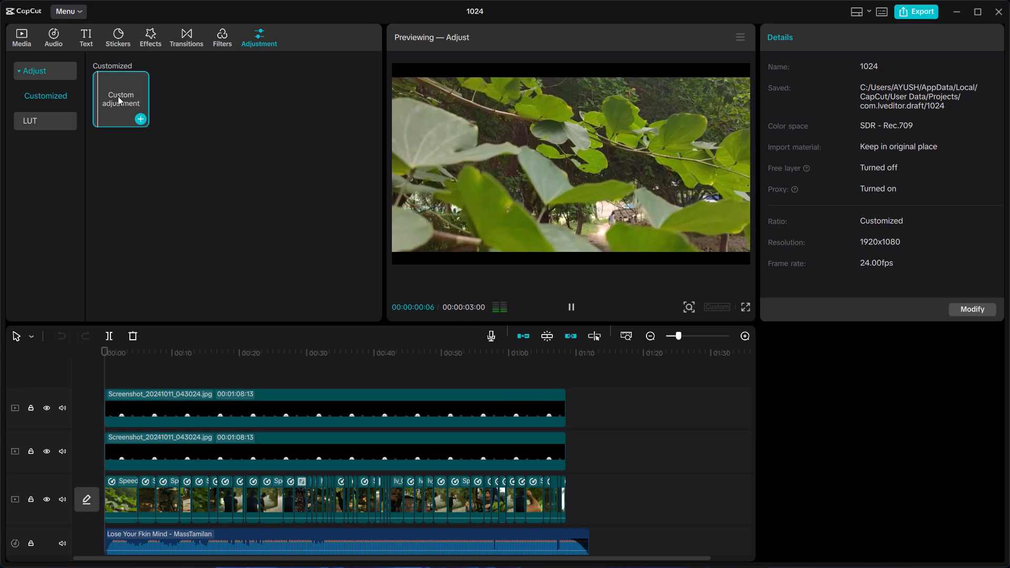
{"action": "left_click", "coordinate": [118, 96]}
{"action": "key", "text": "space"}
{"action": "key", "text": "space"}
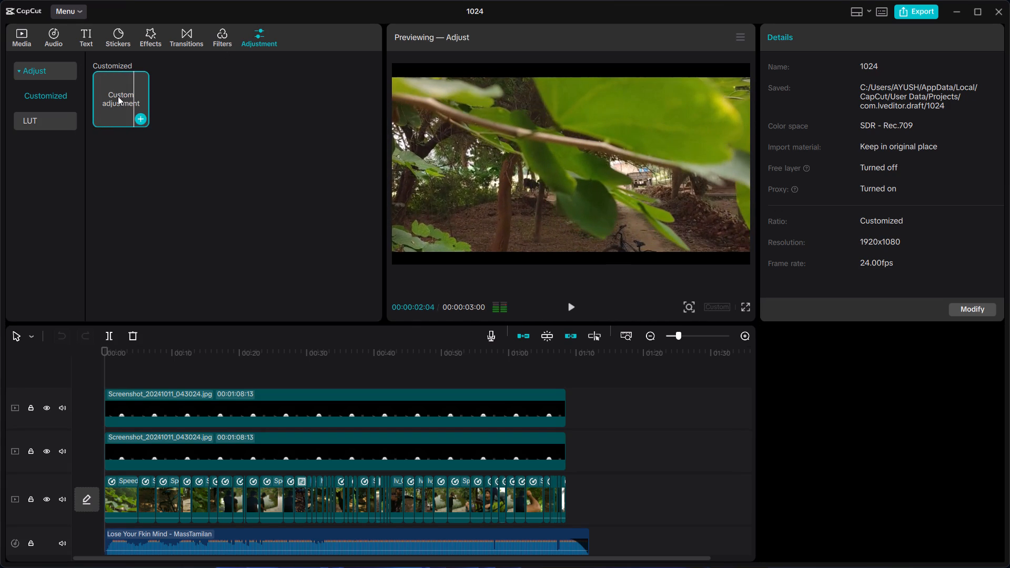
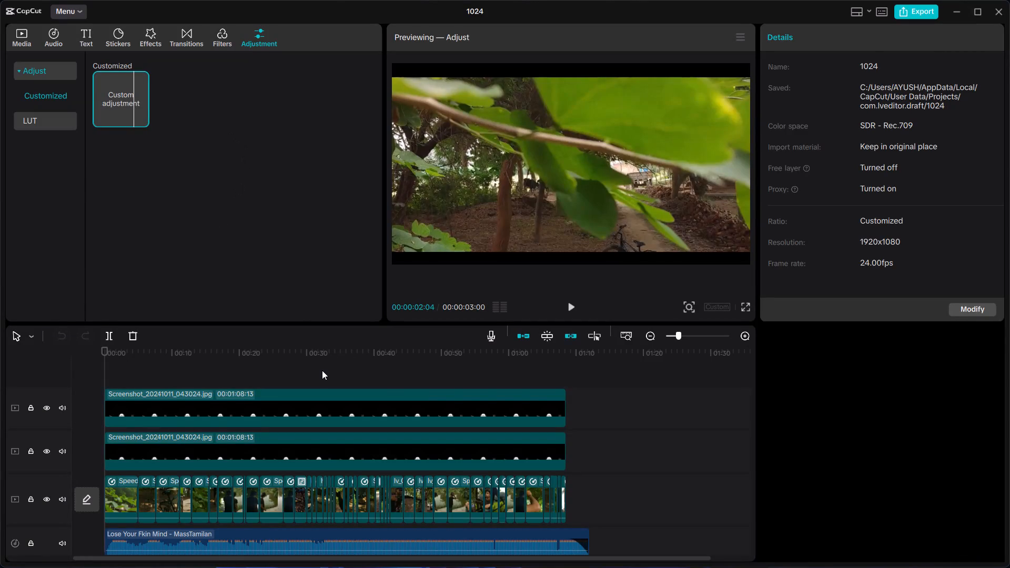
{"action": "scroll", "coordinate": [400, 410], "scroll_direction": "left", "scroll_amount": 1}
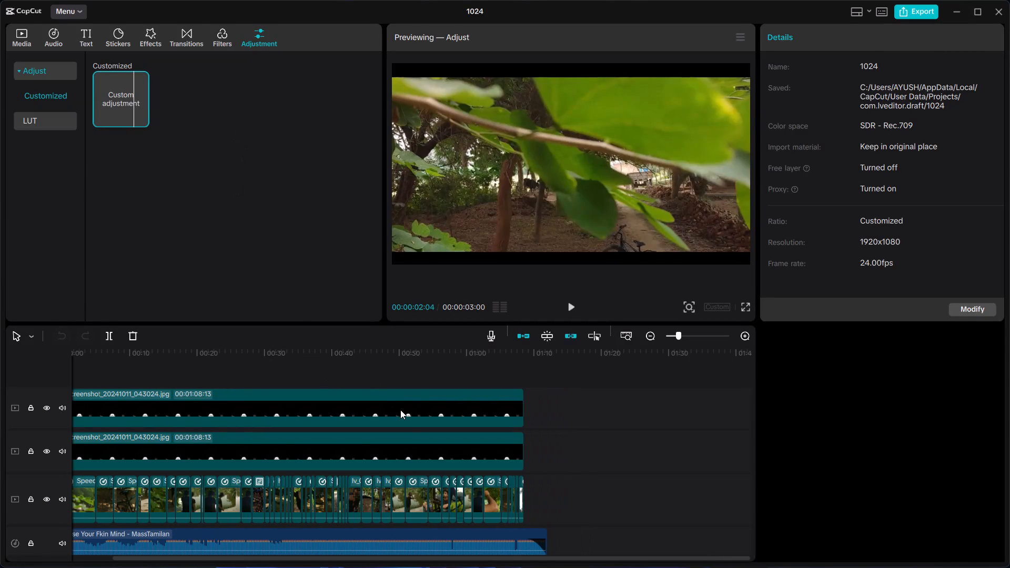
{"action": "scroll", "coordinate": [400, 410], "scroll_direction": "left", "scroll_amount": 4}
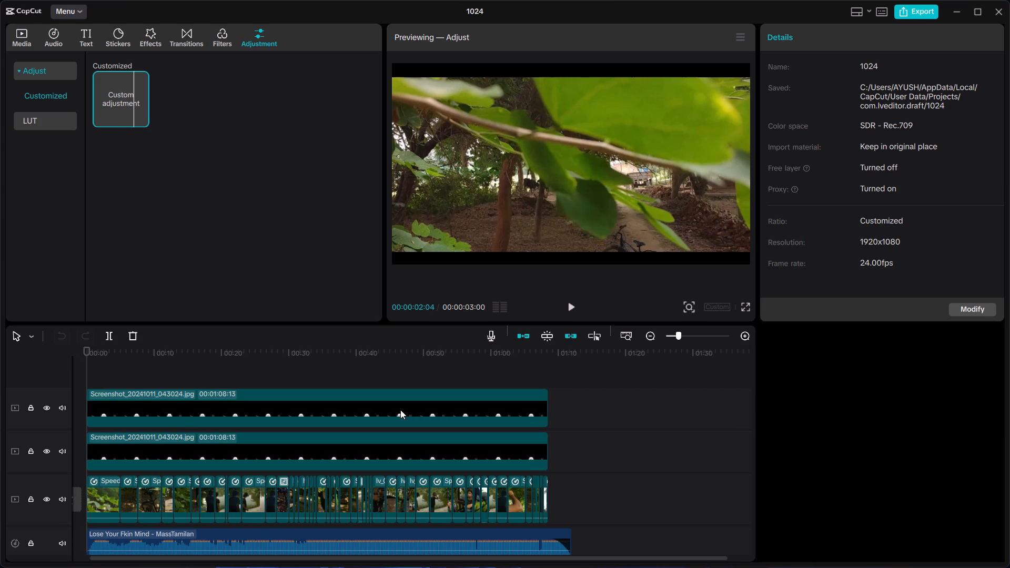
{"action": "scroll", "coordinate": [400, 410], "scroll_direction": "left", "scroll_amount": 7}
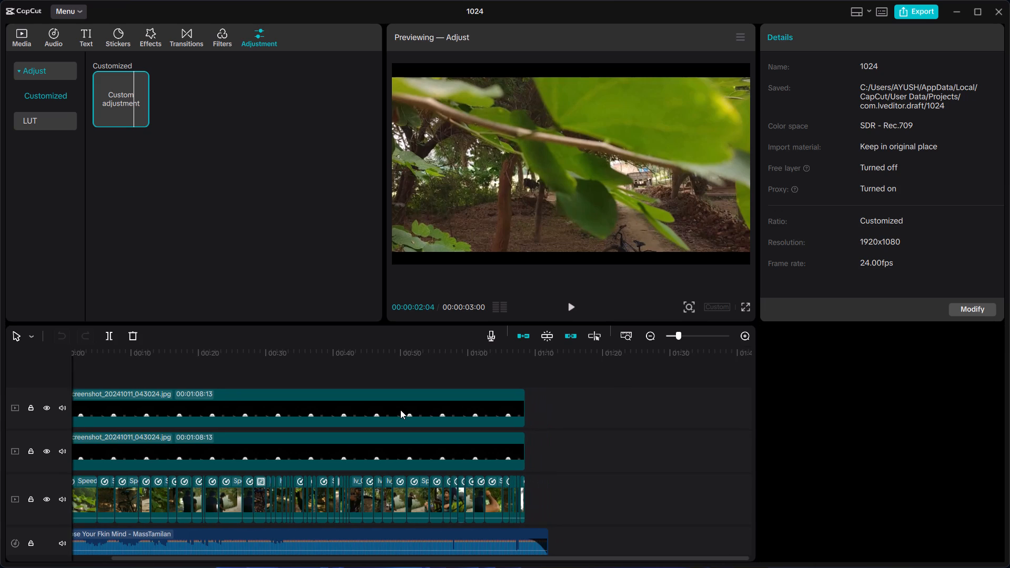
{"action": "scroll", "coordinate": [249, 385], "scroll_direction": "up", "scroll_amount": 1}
Add the Custom adjustment to a new track above the screenshot overlay clips, starting at about 15 seconds.
{"action": "left_click", "coordinate": [113, 86]}
{"action": "left_click_drag", "start_coordinate": [113, 86], "coordinate": [157, 376]}
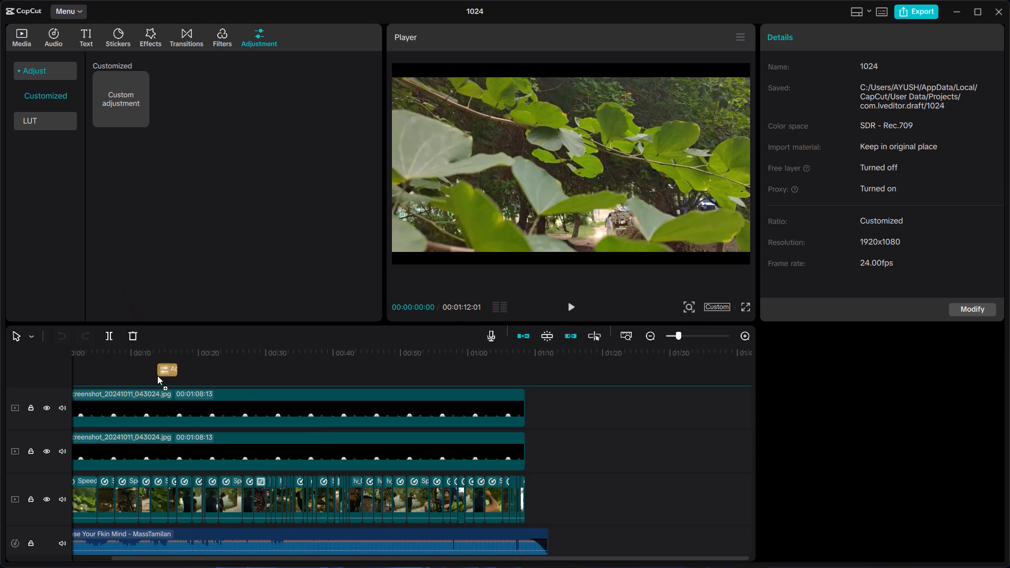
{"action": "left_click_drag", "start_coordinate": [157, 376], "coordinate": [162, 372]}
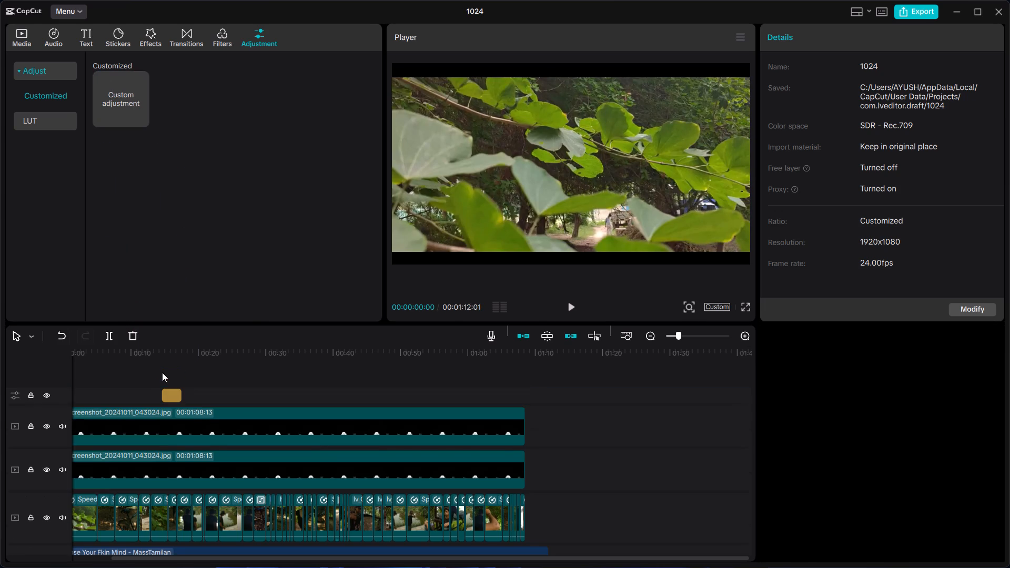
Select the new adjustment clip and check its HSL and Basic adjustment settings.
{"action": "left_click", "coordinate": [168, 393]}
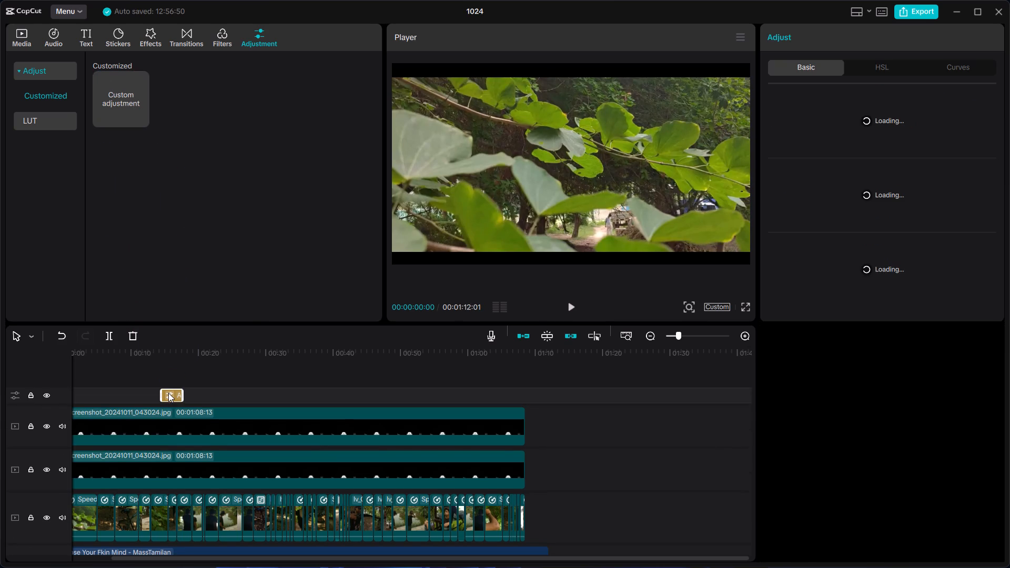
{"action": "left_click", "coordinate": [862, 69]}
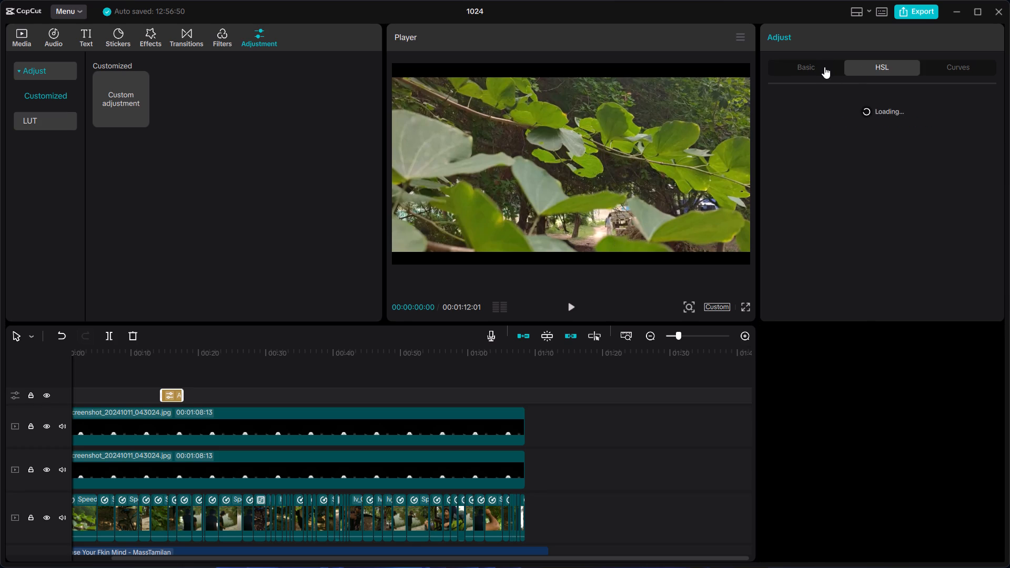
{"action": "left_click", "coordinate": [824, 67]}
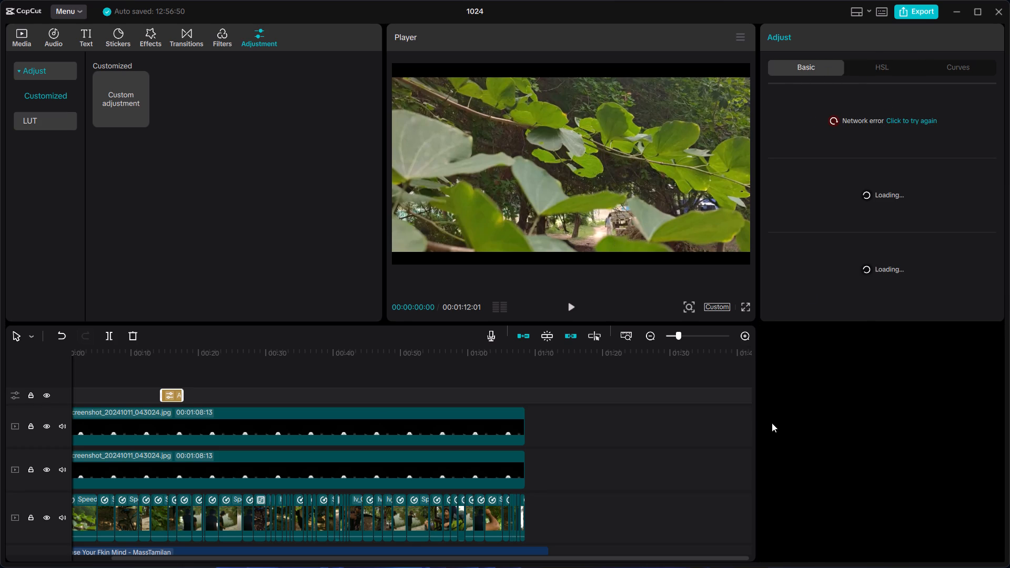
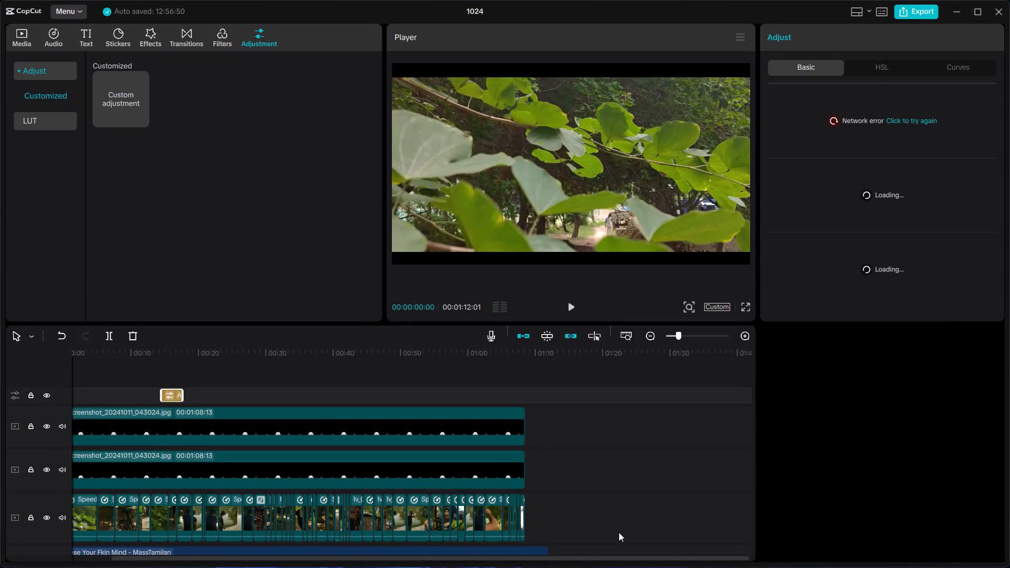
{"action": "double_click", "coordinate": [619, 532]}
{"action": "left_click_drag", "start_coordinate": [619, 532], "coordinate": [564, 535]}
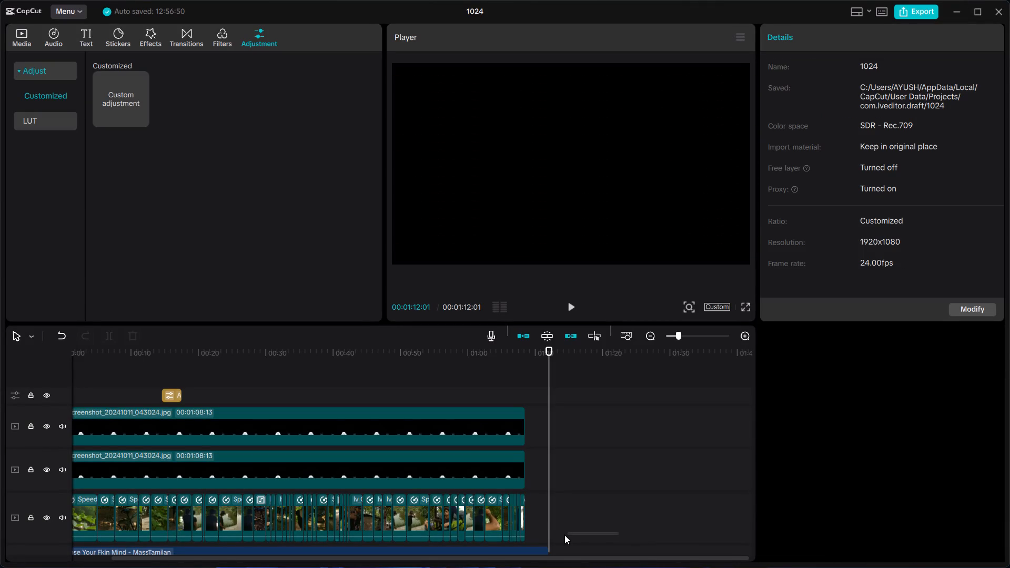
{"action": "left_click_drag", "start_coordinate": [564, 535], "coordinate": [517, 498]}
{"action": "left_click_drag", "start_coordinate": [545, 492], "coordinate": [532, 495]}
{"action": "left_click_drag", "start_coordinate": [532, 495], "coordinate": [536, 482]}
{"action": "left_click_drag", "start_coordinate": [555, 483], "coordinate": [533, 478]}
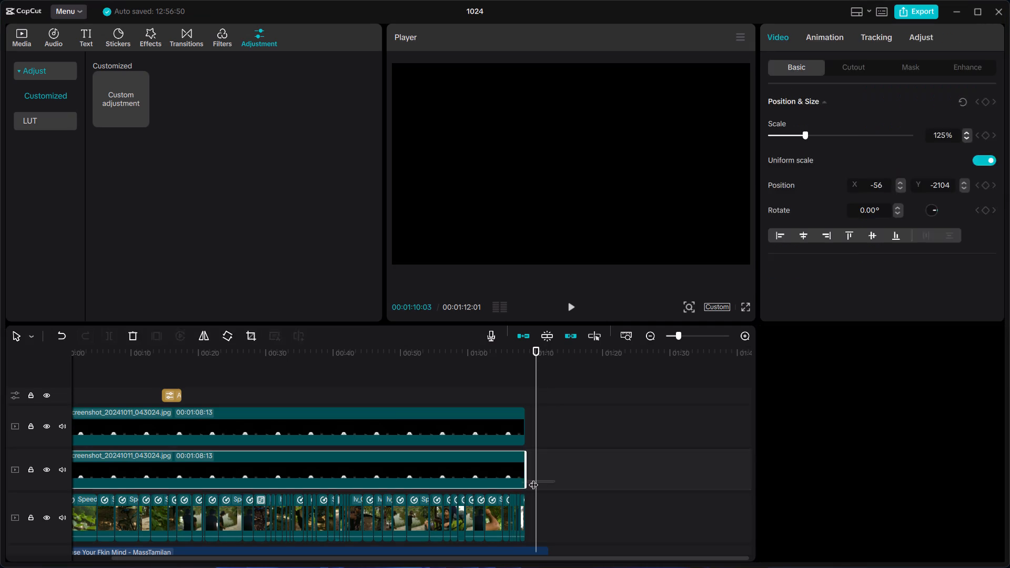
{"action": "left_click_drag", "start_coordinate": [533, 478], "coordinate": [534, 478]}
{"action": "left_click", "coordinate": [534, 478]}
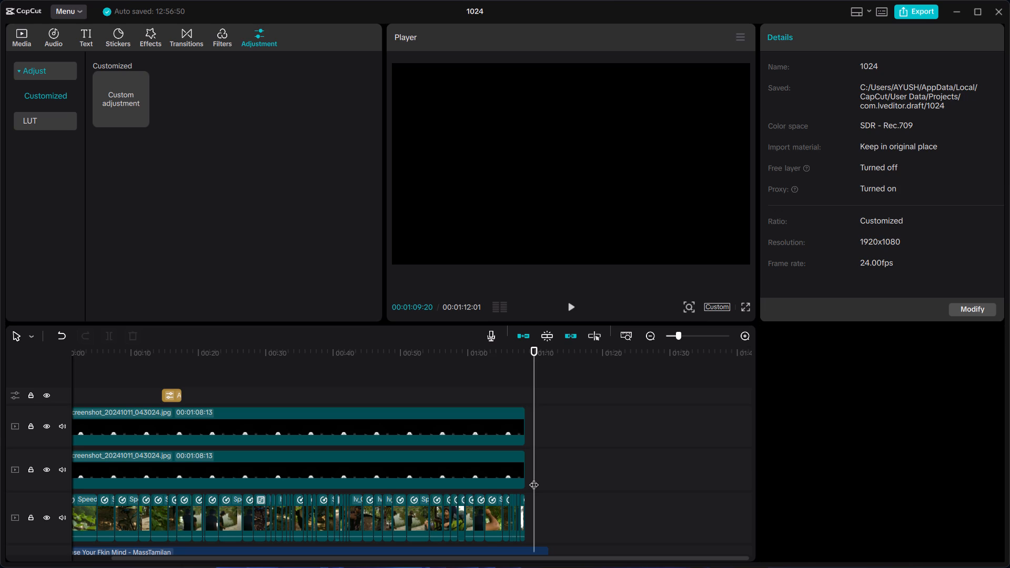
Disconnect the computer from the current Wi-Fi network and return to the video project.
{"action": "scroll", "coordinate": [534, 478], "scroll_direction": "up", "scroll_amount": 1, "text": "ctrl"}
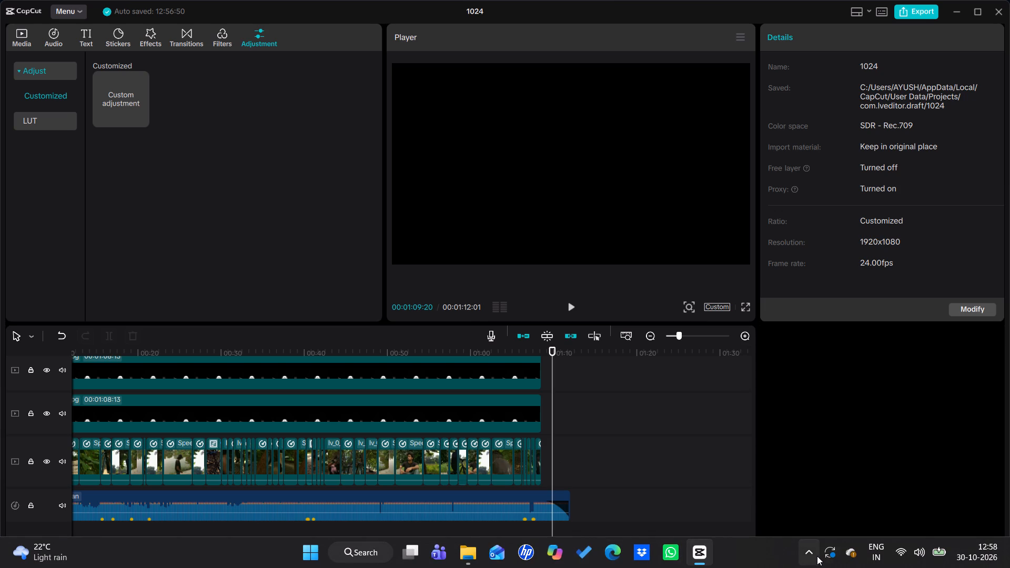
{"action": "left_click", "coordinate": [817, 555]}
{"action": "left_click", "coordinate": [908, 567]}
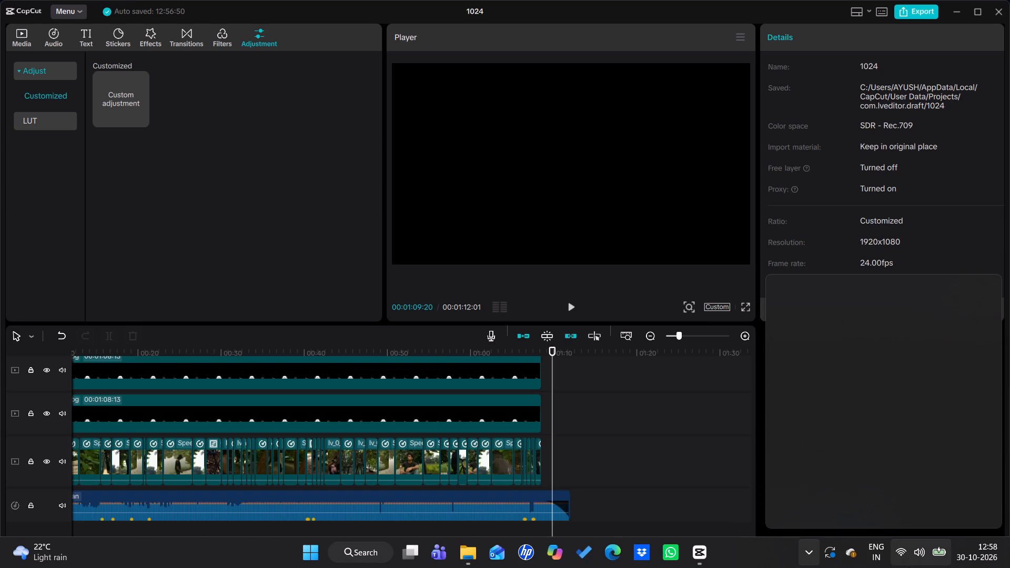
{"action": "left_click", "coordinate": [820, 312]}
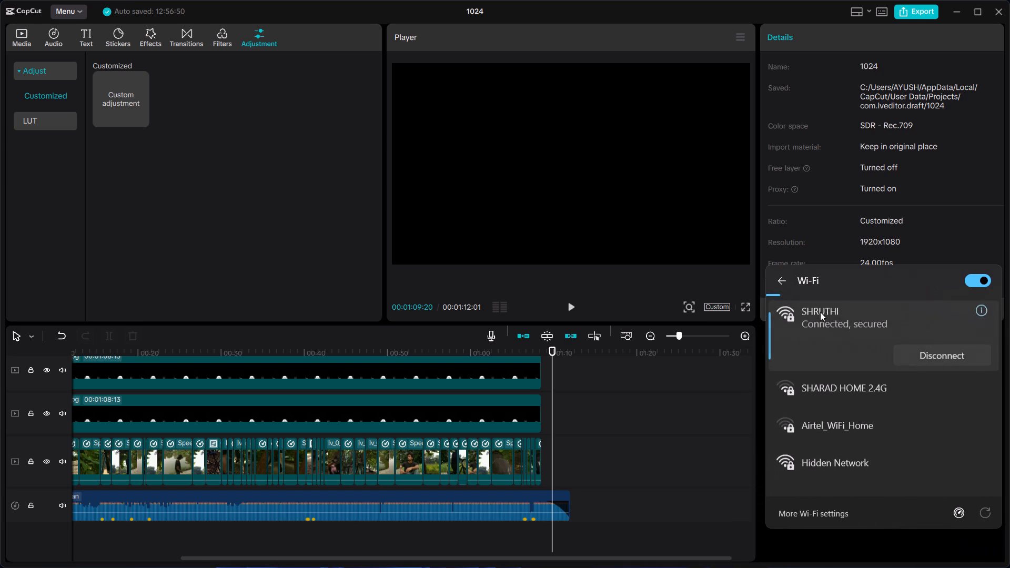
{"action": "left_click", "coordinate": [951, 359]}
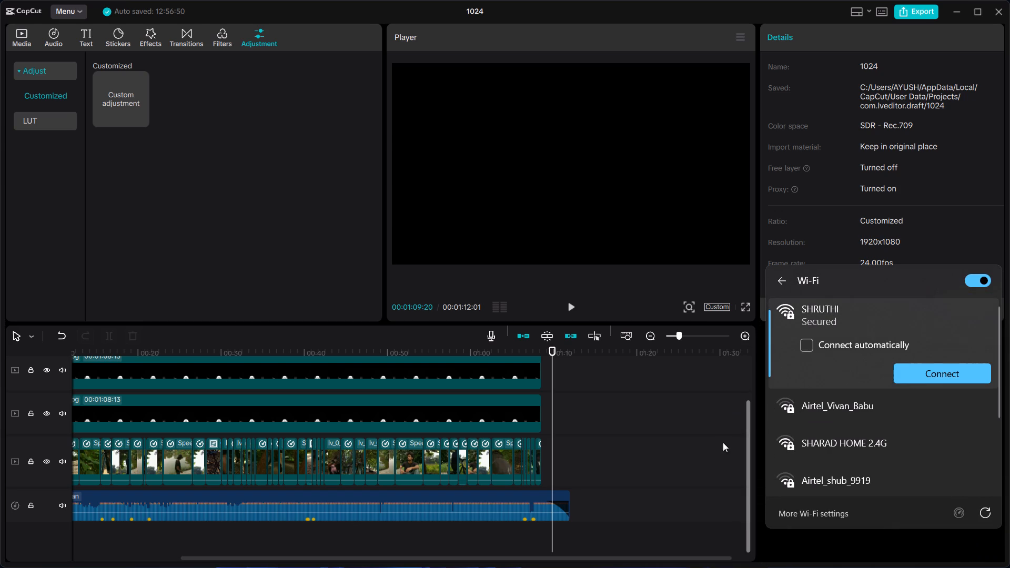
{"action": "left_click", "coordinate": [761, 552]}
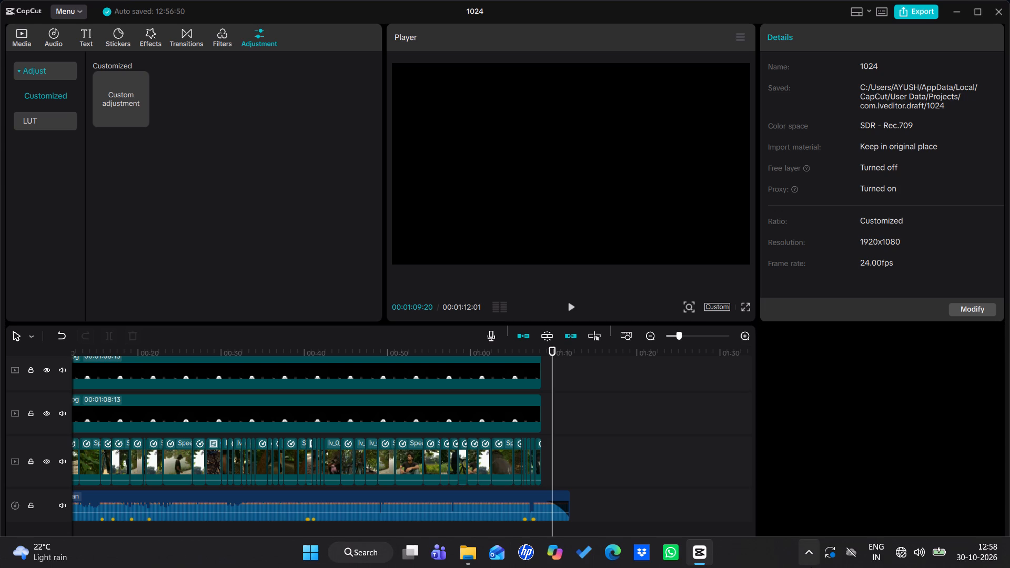
Select the adjustment clip, check its HSL, Curves and Basic settings, and retry loading the Basic controls.
{"action": "scroll", "coordinate": [494, 343], "scroll_direction": "up", "scroll_amount": 1}
{"action": "scroll", "coordinate": [458, 414], "scroll_direction": "up", "scroll_amount": 4}
{"action": "left_click", "coordinate": [110, 395]}
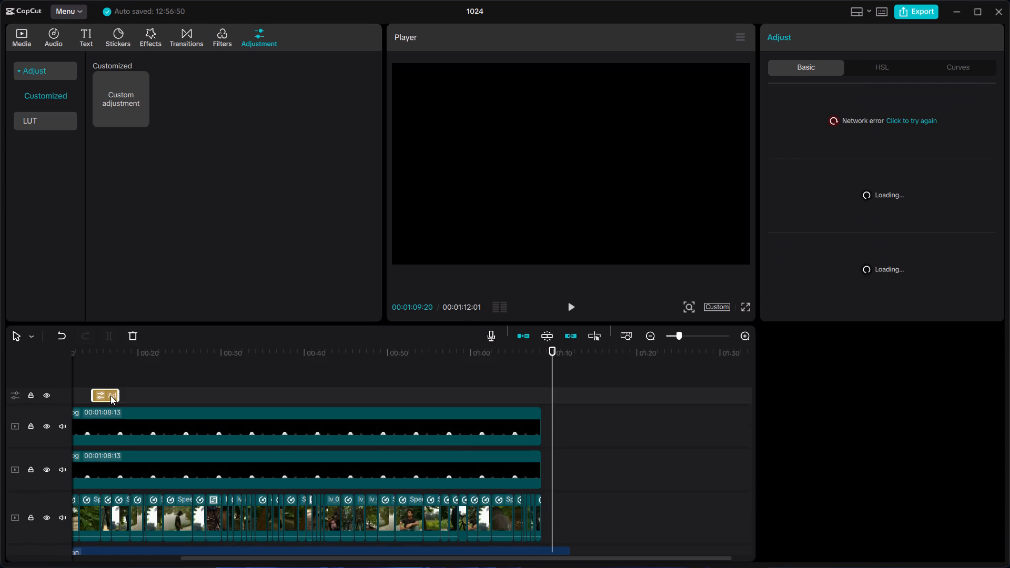
{"action": "left_click", "coordinate": [877, 60]}
{"action": "left_click", "coordinate": [942, 65]}
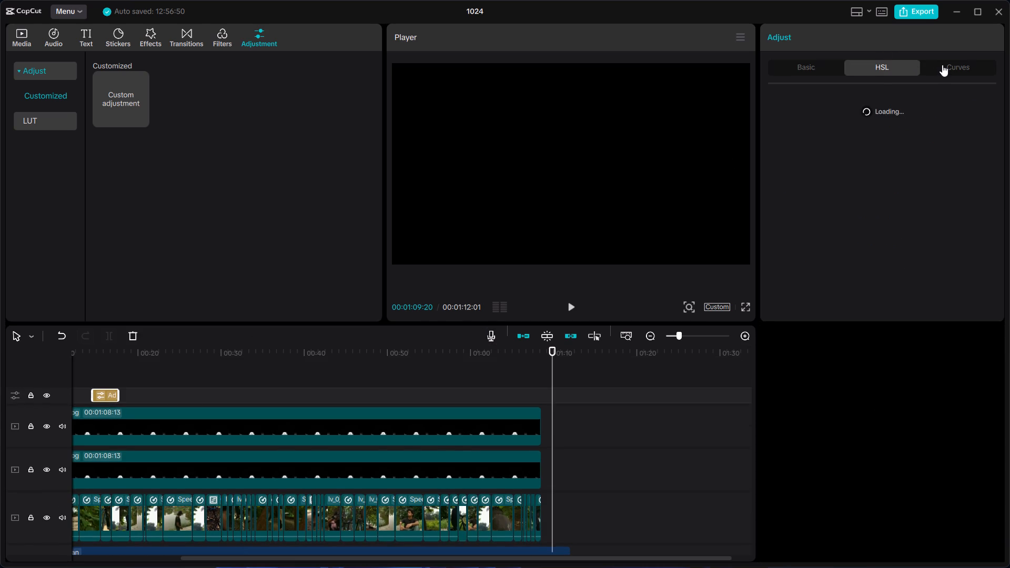
{"action": "left_click", "coordinate": [815, 68]}
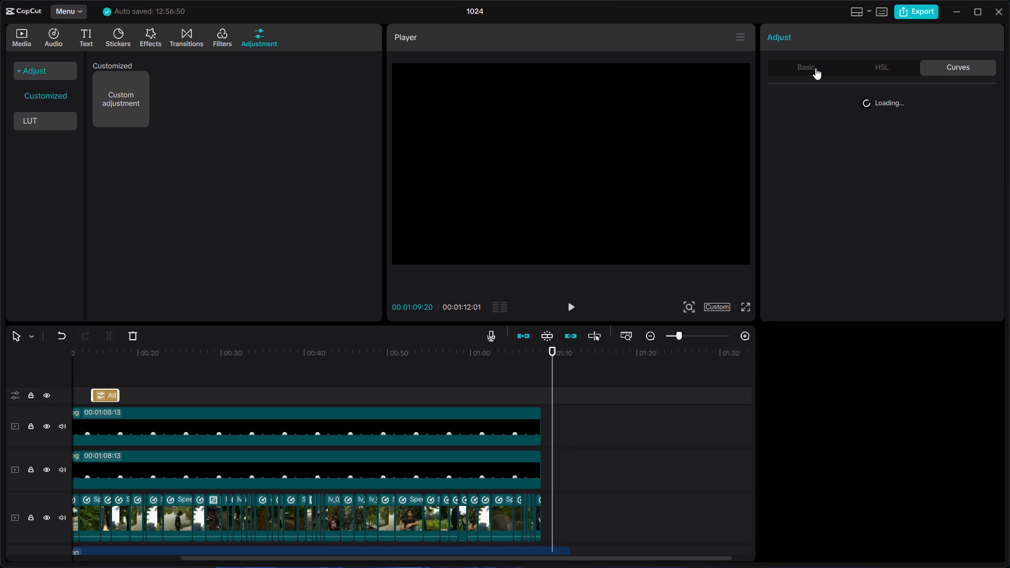
{"action": "left_click", "coordinate": [854, 124]}
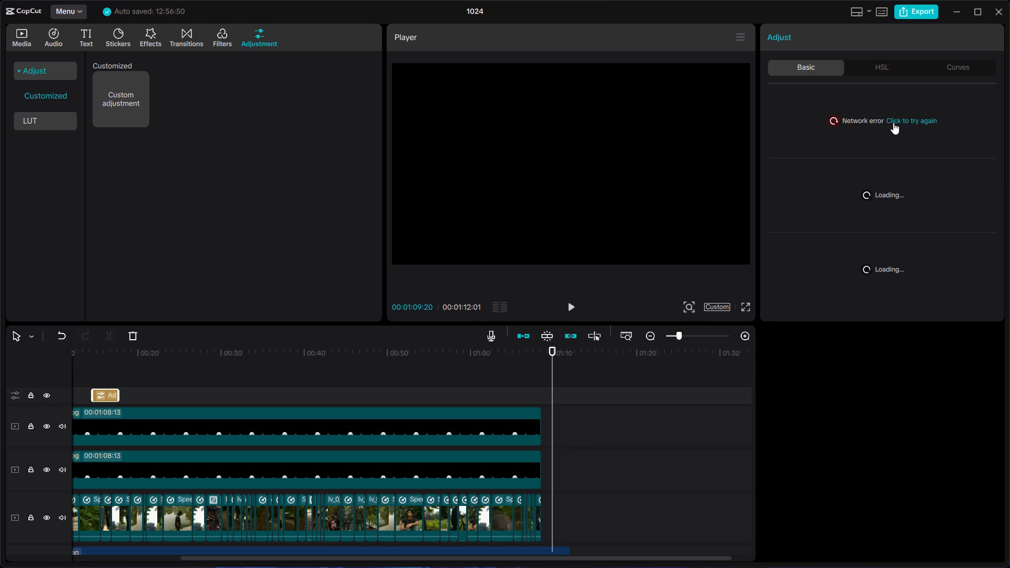
{"action": "left_click", "coordinate": [891, 123]}
{"action": "left_click", "coordinate": [885, 258]}
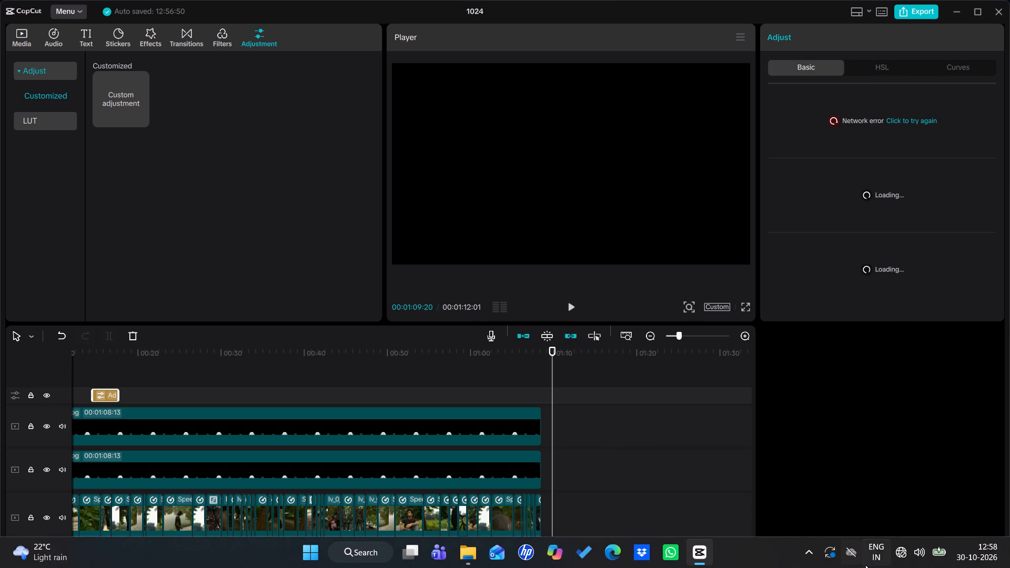
Reconnect the computer to the previous Wi-Fi network with automatic connection enabled, and return to the video project.
{"action": "left_click", "coordinate": [908, 560]}
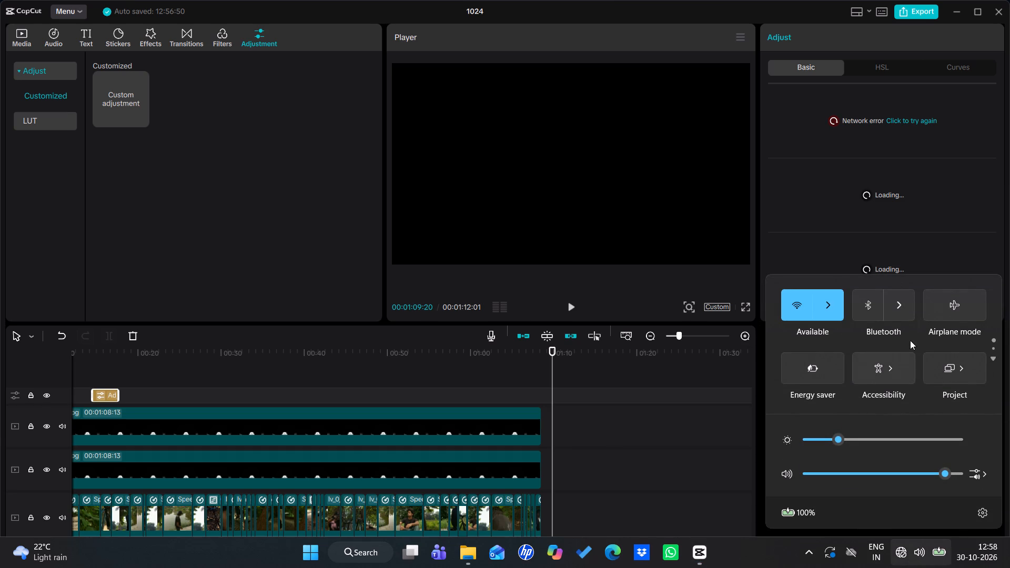
{"action": "left_click", "coordinate": [867, 307]}
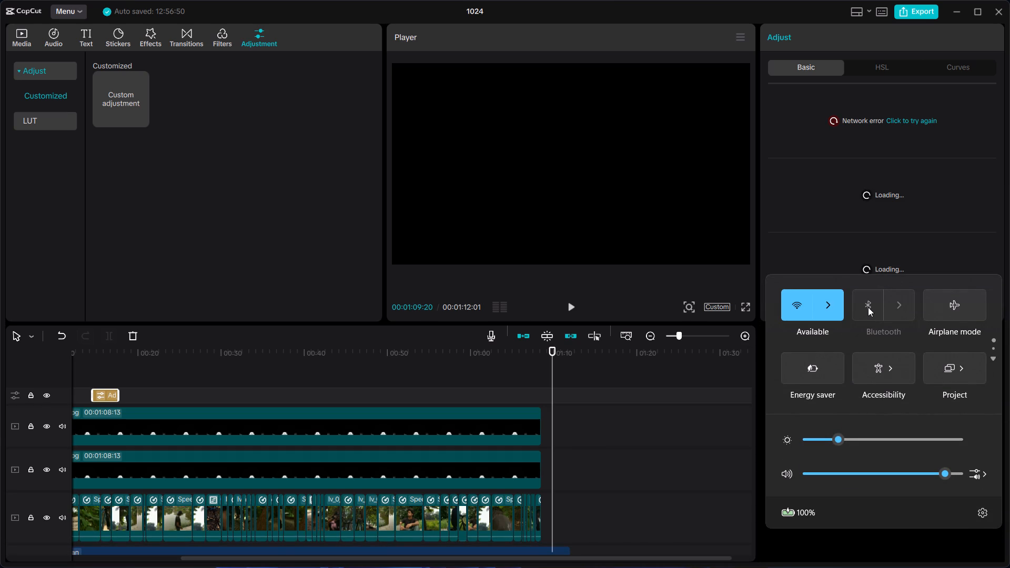
{"action": "left_click", "coordinate": [822, 307]}
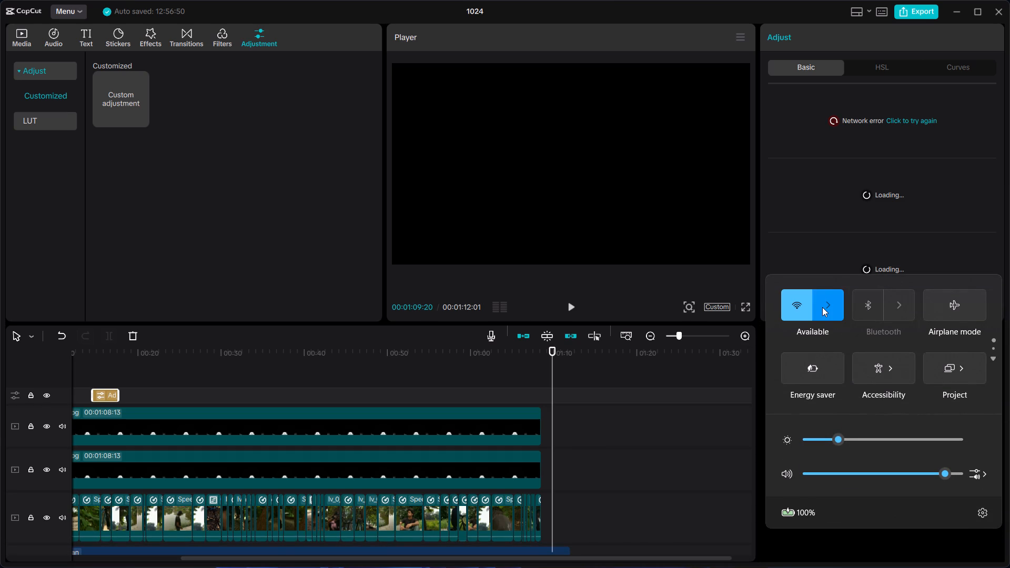
{"action": "left_click", "coordinate": [929, 333]}
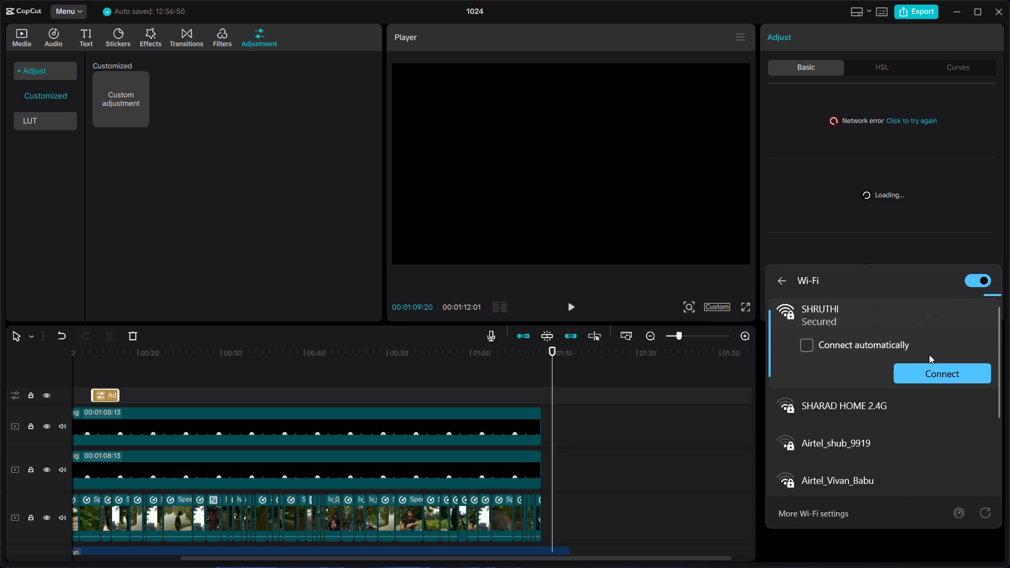
{"action": "left_click", "coordinate": [849, 344]}
{"action": "left_click_drag", "start_coordinate": [888, 359], "coordinate": [904, 368]}
{"action": "left_click", "coordinate": [904, 368]}
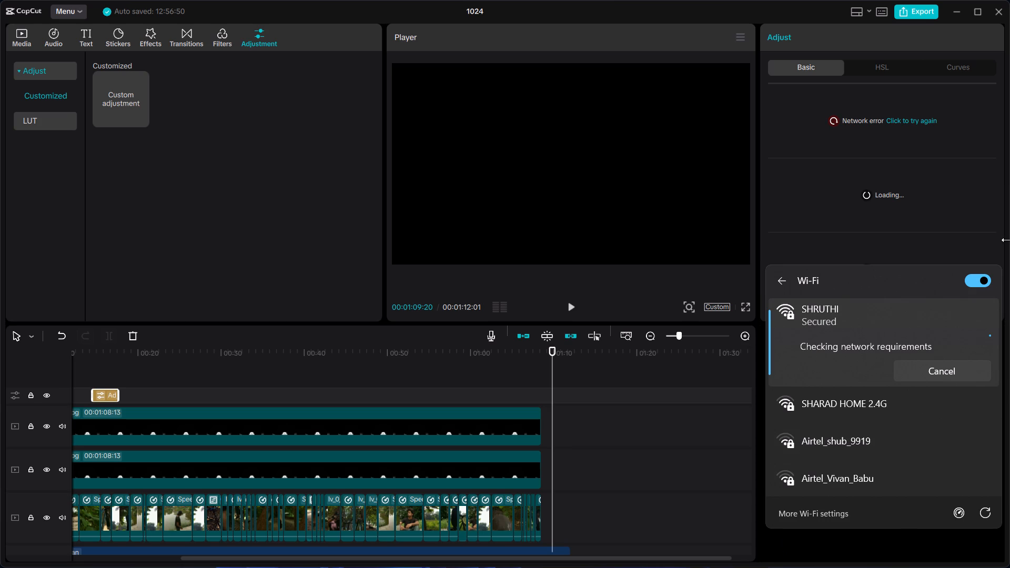
{"action": "left_click", "coordinate": [772, 538]}
Scrub the timeline to about 4 seconds and open the Adjust settings of the first video clip on the main track.
{"action": "left_click_drag", "start_coordinate": [552, 462], "coordinate": [1007, 240]}
{"action": "left_click_drag", "start_coordinate": [1007, 240], "coordinate": [138, 525]}
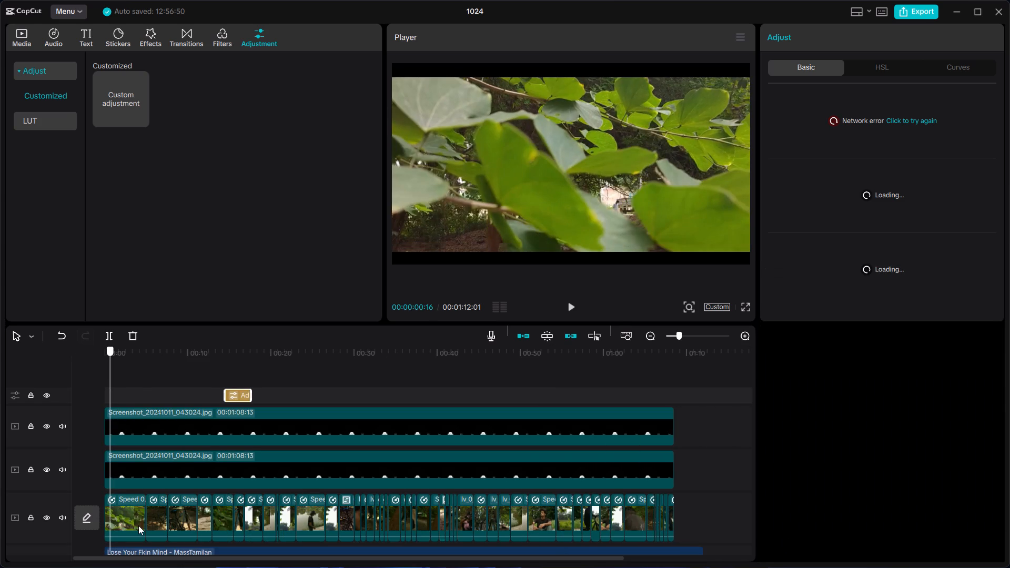
{"action": "left_click_drag", "start_coordinate": [138, 525], "coordinate": [140, 528]}
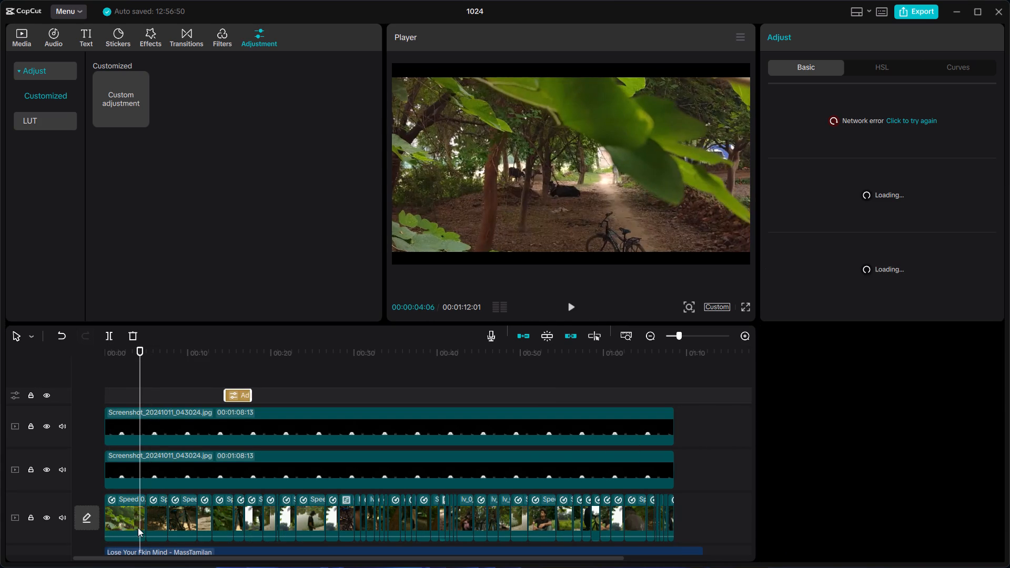
{"action": "left_click", "coordinate": [118, 508]}
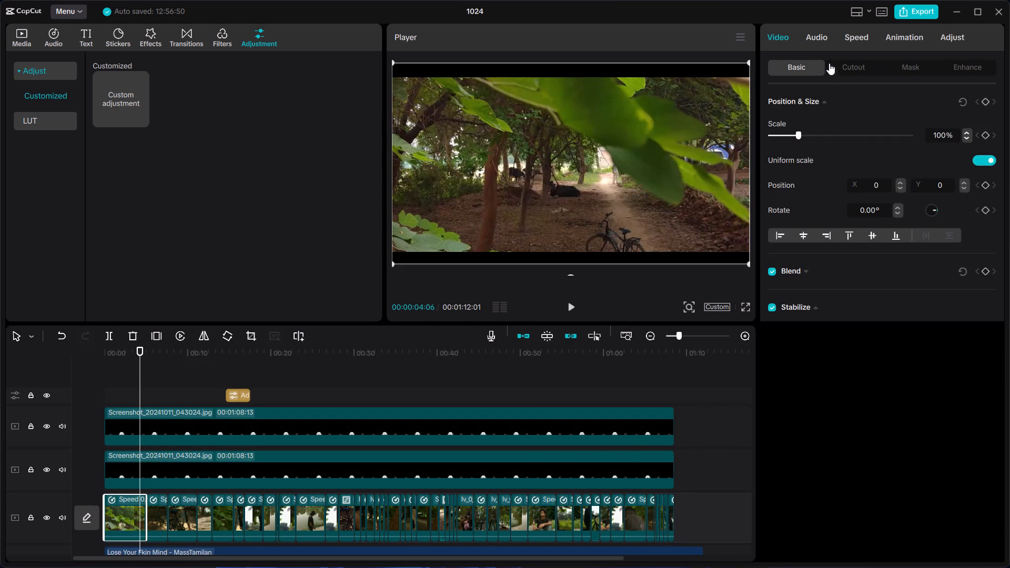
{"action": "left_click", "coordinate": [945, 34]}
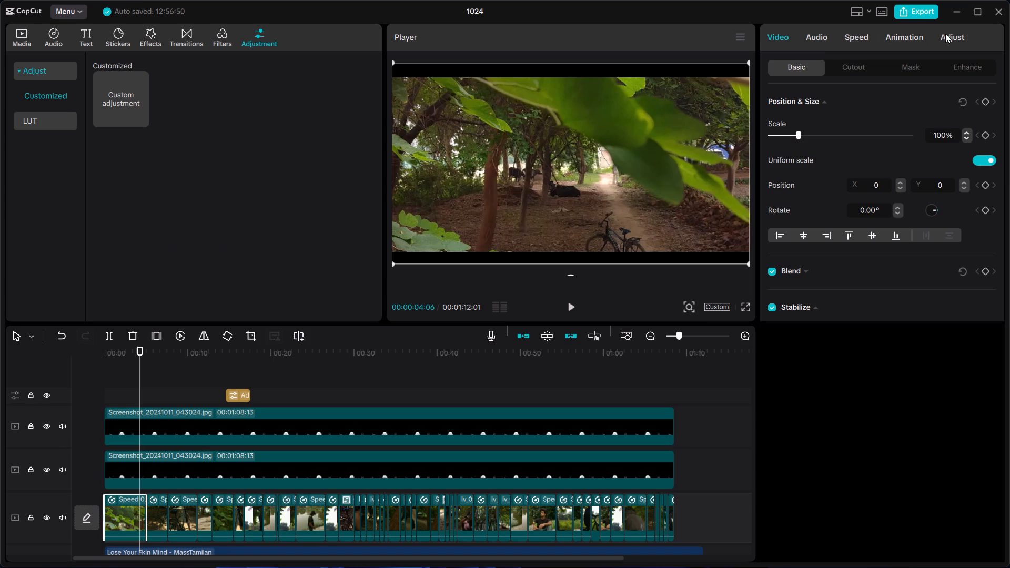
{"action": "left_click", "coordinate": [945, 34]}
{"action": "left_click", "coordinate": [947, 36]}
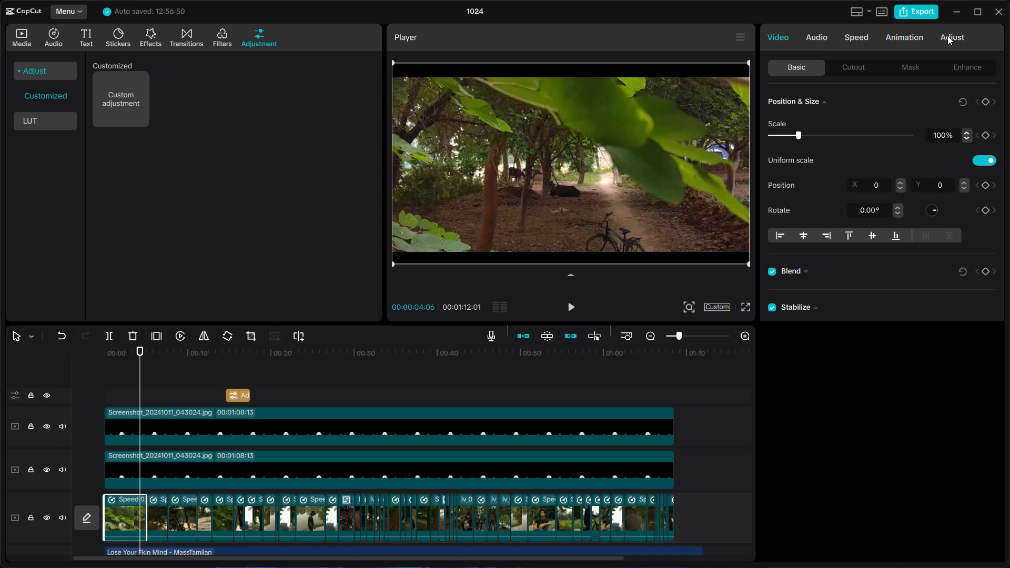
{"action": "left_click", "coordinate": [921, 35]}
{"action": "left_click", "coordinate": [953, 35]}
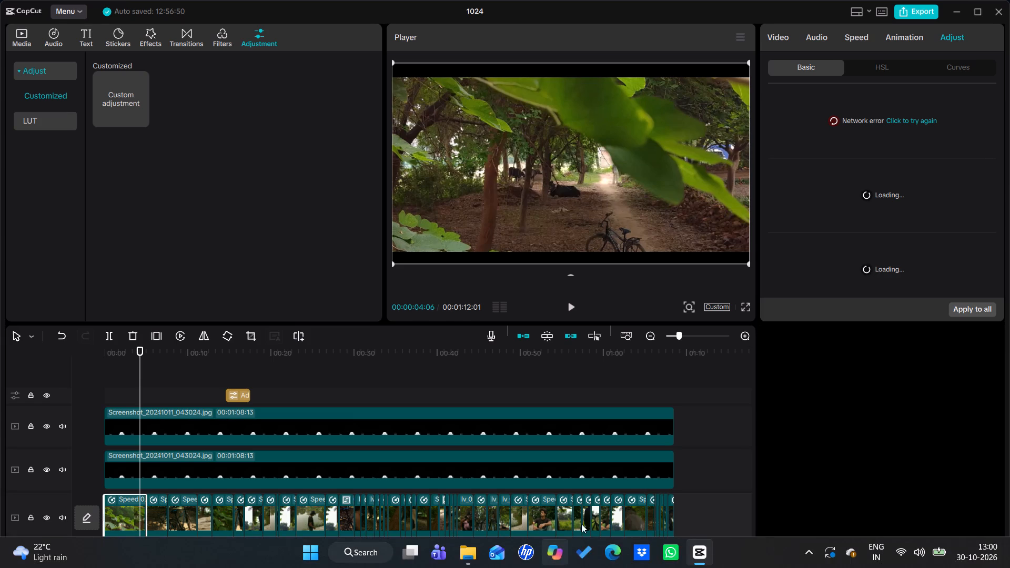
Place the playhead over the Adjust3 clip at about 16 seconds and select the clip to check its adjustment settings.
{"action": "scroll", "coordinate": [610, 491], "scroll_direction": "left", "scroll_amount": 1}
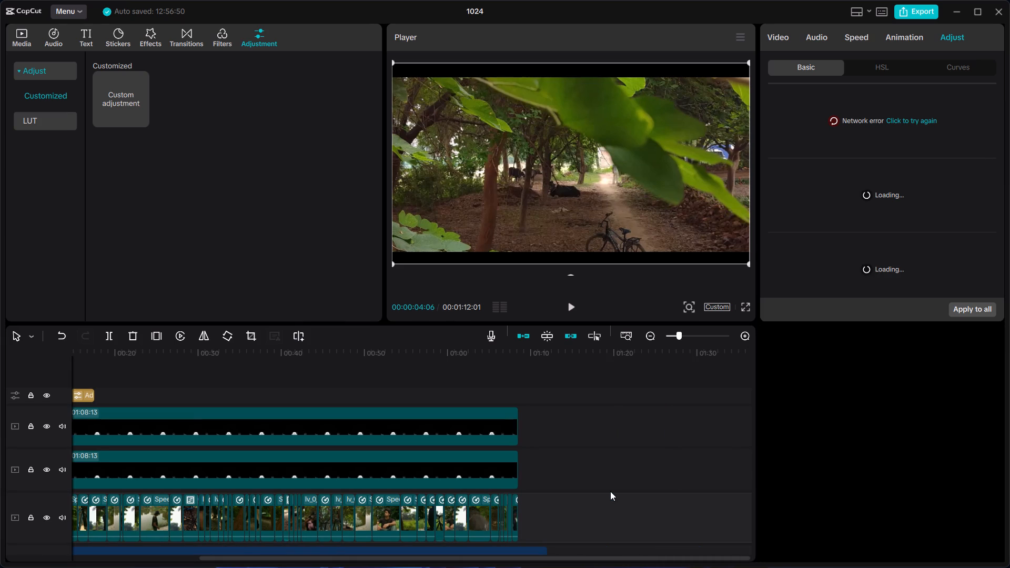
{"action": "scroll", "coordinate": [610, 491], "scroll_direction": "left", "scroll_amount": 1}
{"action": "scroll", "coordinate": [610, 491], "scroll_direction": "up", "scroll_amount": 3, "text": "ctrl"}
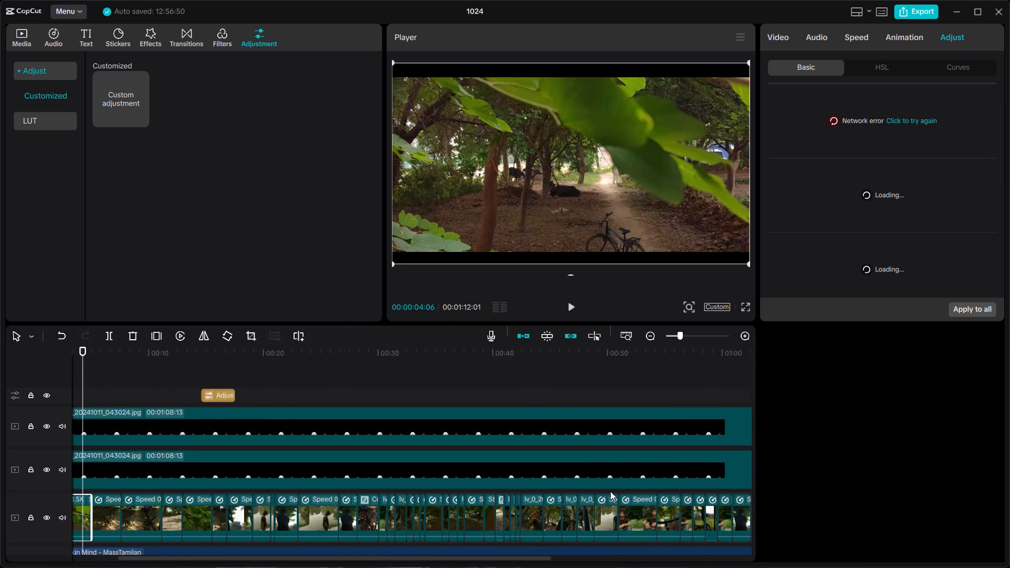
{"action": "scroll", "coordinate": [610, 491], "scroll_direction": "up", "scroll_amount": 3, "text": "ctrl"}
{"action": "scroll", "coordinate": [610, 491], "scroll_direction": "down", "scroll_amount": 2, "text": "ctrl"}
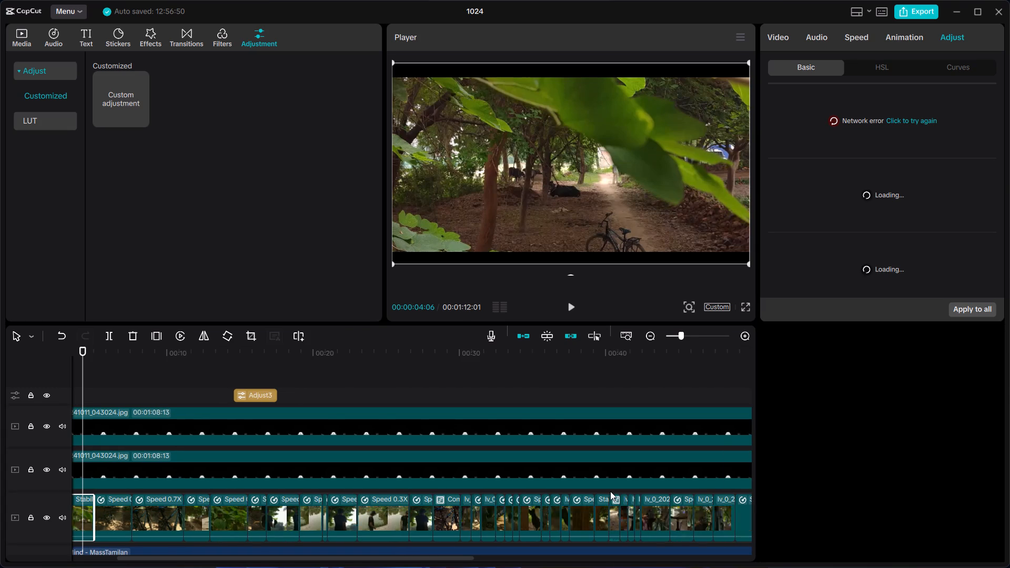
{"action": "scroll", "coordinate": [610, 491], "scroll_direction": "up", "scroll_amount": 2, "text": "ctrl"}
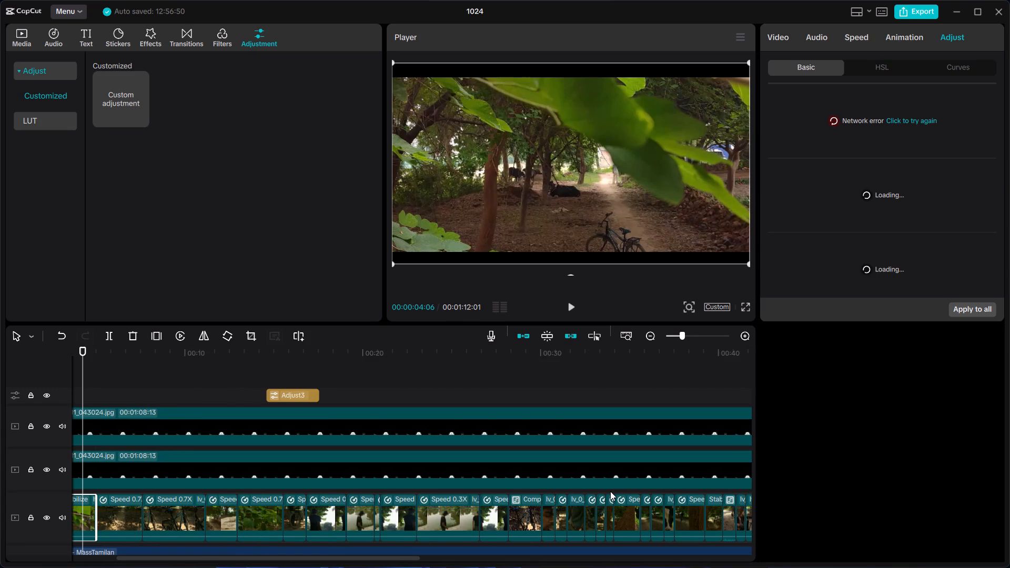
{"action": "scroll", "coordinate": [610, 491], "scroll_direction": "up", "scroll_amount": 3, "text": "ctrl"}
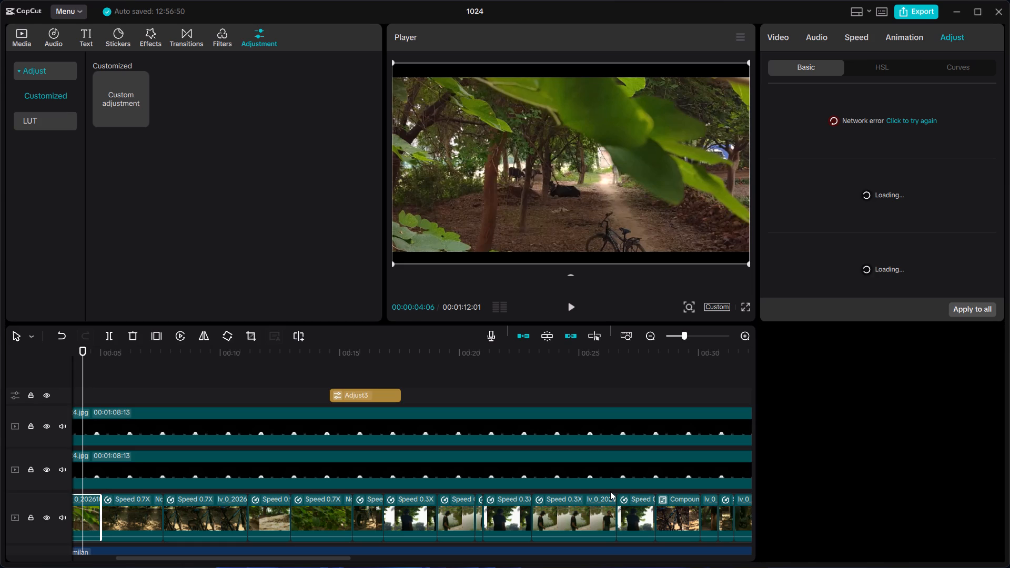
{"action": "scroll", "coordinate": [610, 491], "scroll_direction": "up", "scroll_amount": 1, "text": "ctrl"}
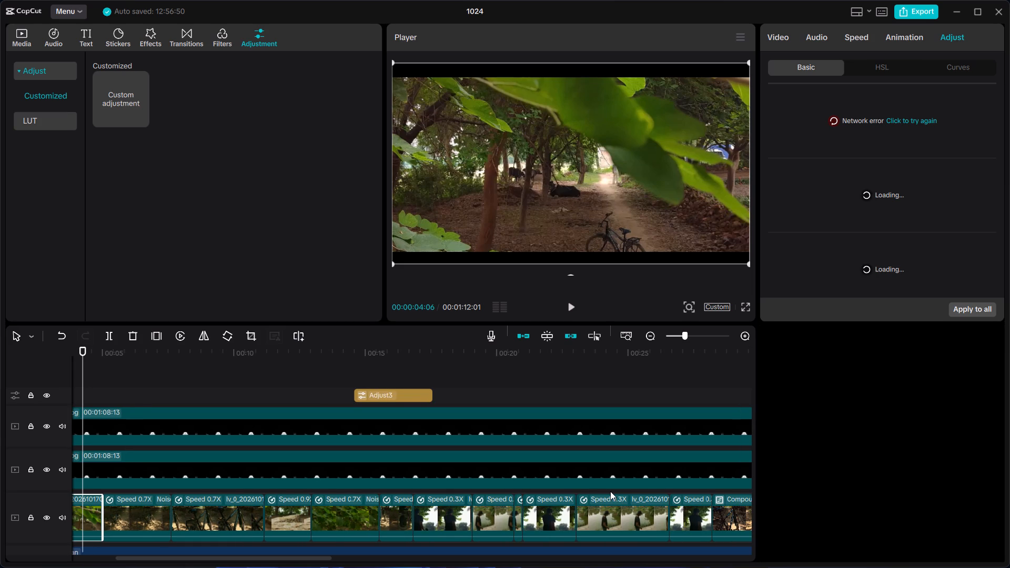
{"action": "scroll", "coordinate": [610, 491], "scroll_direction": "up", "scroll_amount": 2, "text": "ctrl"}
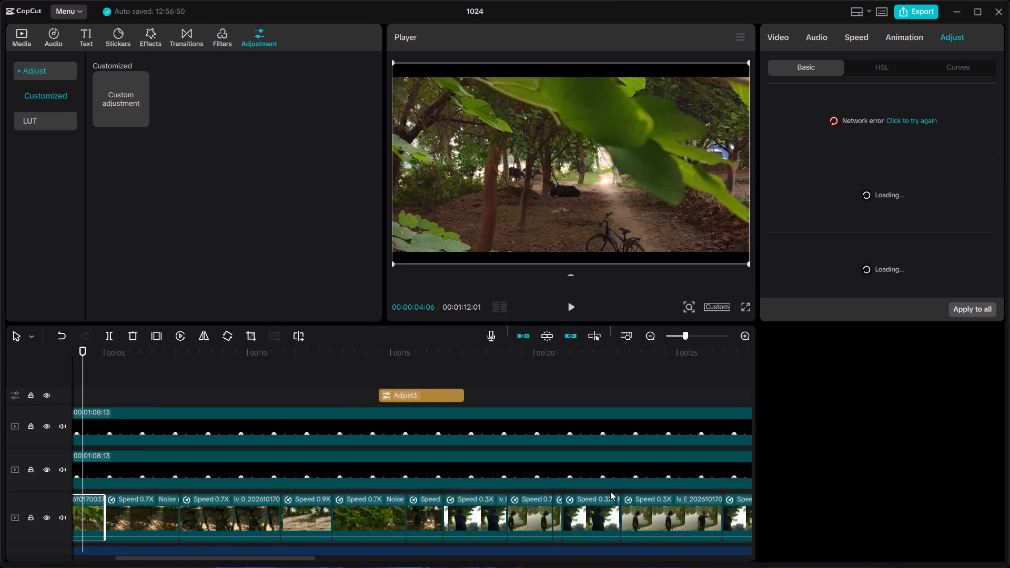
{"action": "scroll", "coordinate": [610, 491], "scroll_direction": "up", "scroll_amount": 2, "text": "ctrl"}
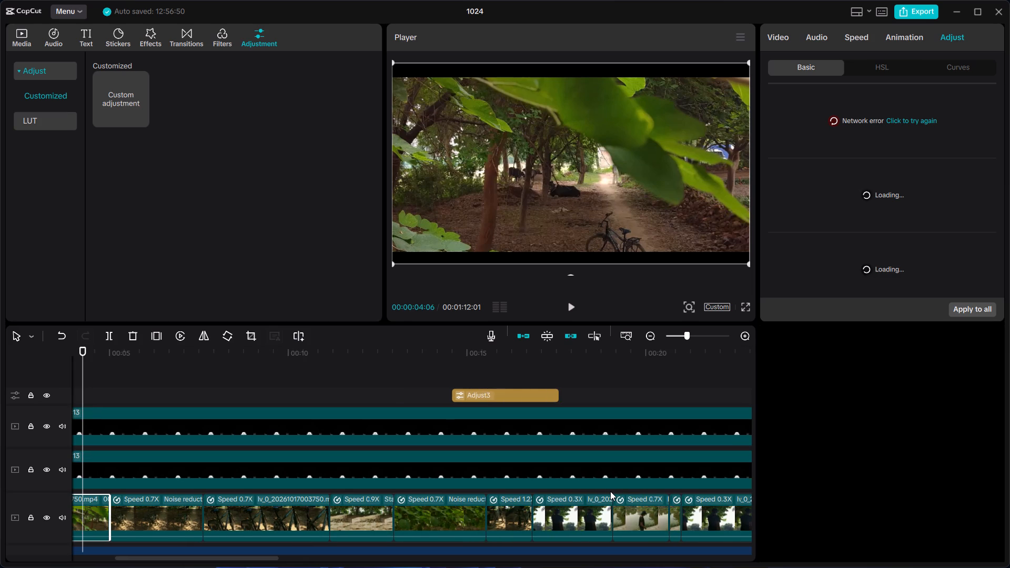
{"action": "scroll", "coordinate": [610, 491], "scroll_direction": "up", "scroll_amount": 1, "text": "ctrl"}
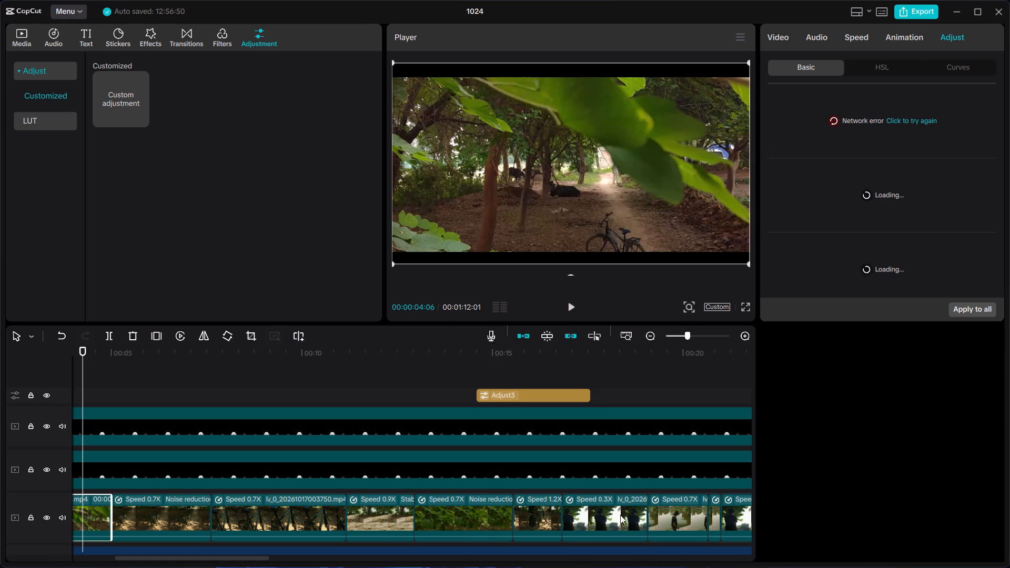
{"action": "double_click", "coordinate": [366, 367]}
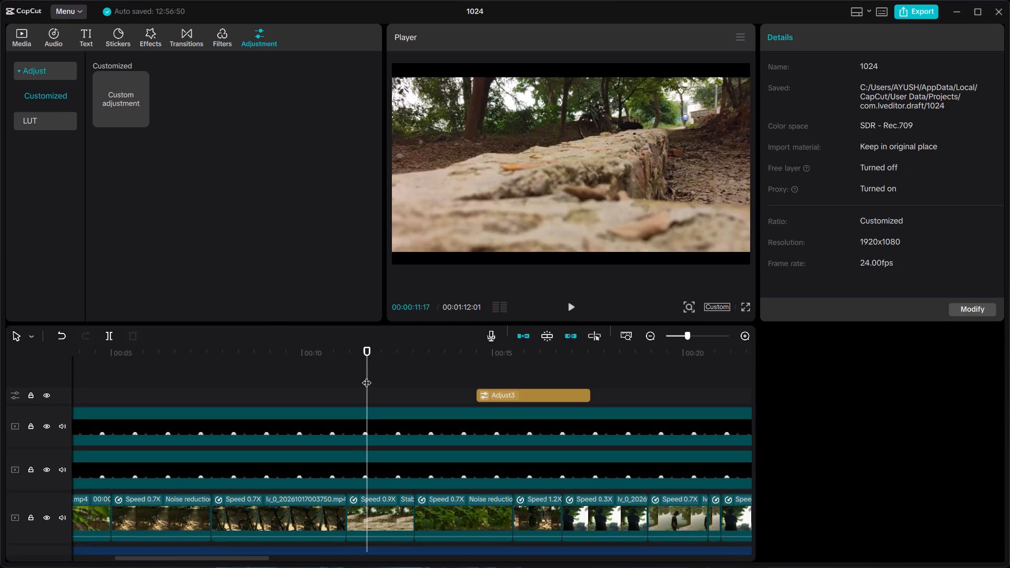
{"action": "left_click_drag", "start_coordinate": [367, 376], "coordinate": [529, 365]}
{"action": "left_click", "coordinate": [513, 394]}
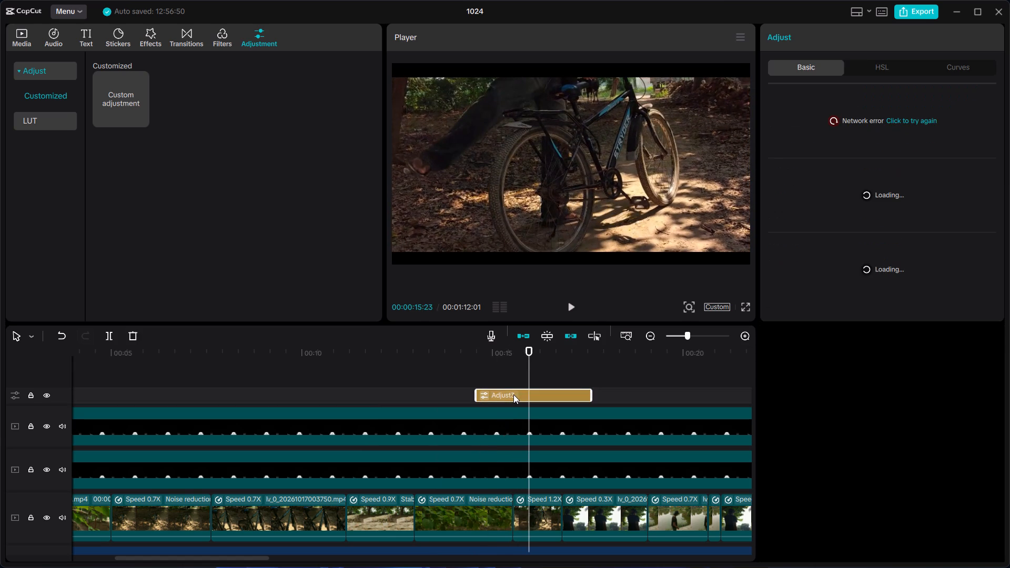
{"action": "scroll", "coordinate": [527, 393], "scroll_direction": "up", "scroll_amount": 2, "text": "ctrl"}
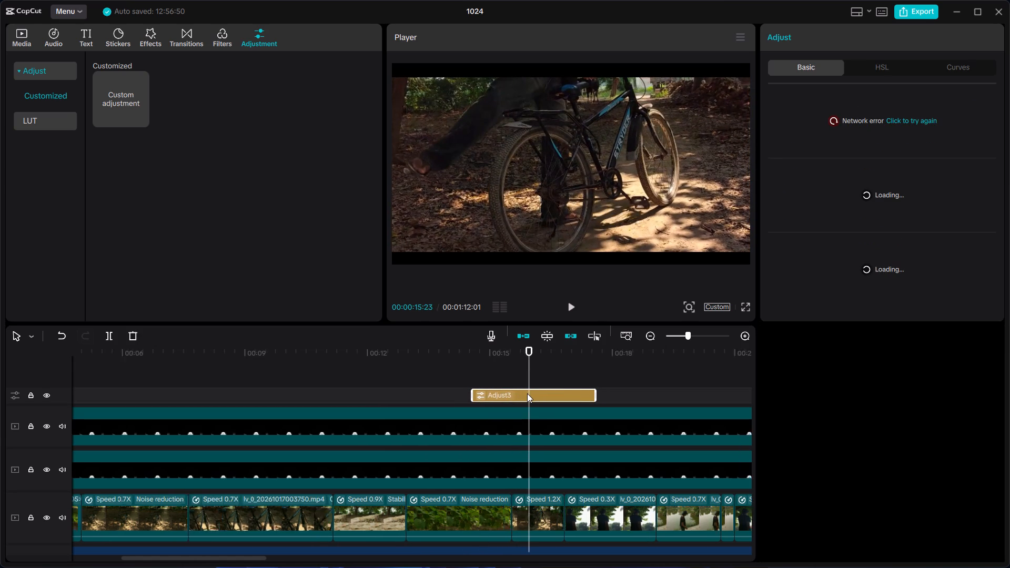
Scrub through the timeline from the opening clips to the end and back to the start to review the footage.
{"action": "double_click", "coordinate": [428, 395]}
{"action": "left_click_drag", "start_coordinate": [428, 395], "coordinate": [390, 395]}
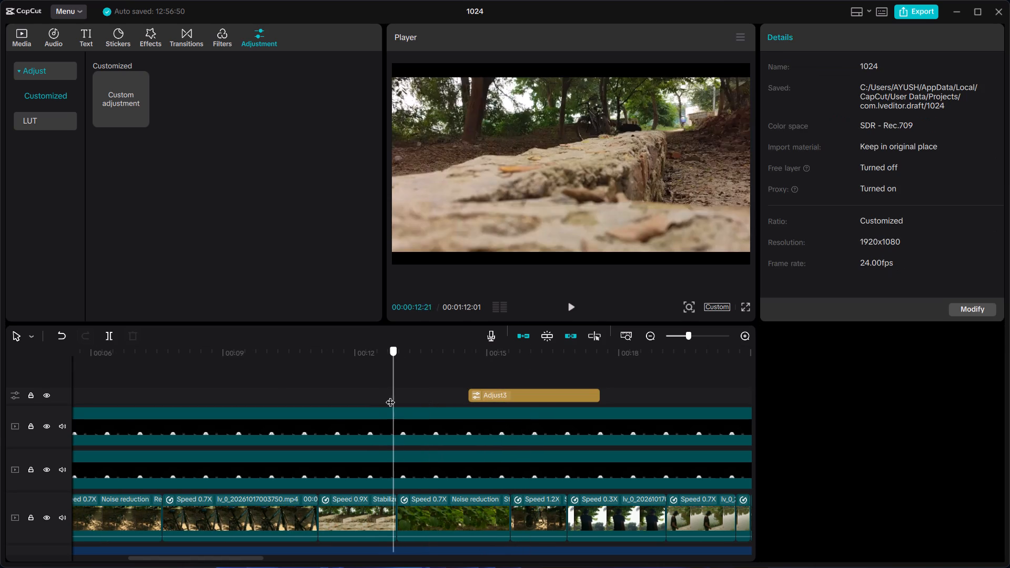
{"action": "left_click_drag", "start_coordinate": [390, 395], "coordinate": [248, 411]}
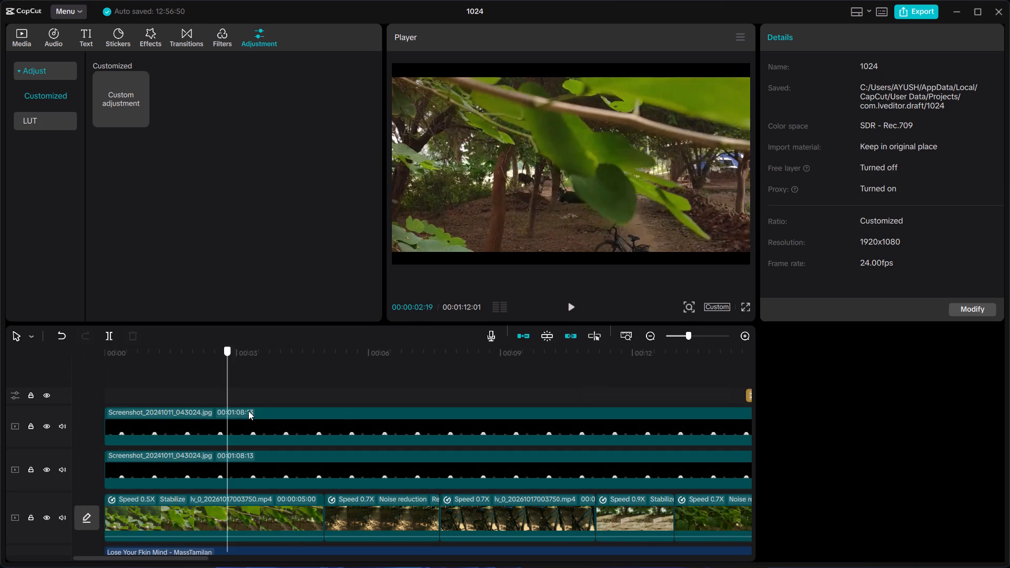
{"action": "left_click_drag", "start_coordinate": [248, 411], "coordinate": [579, 394]}
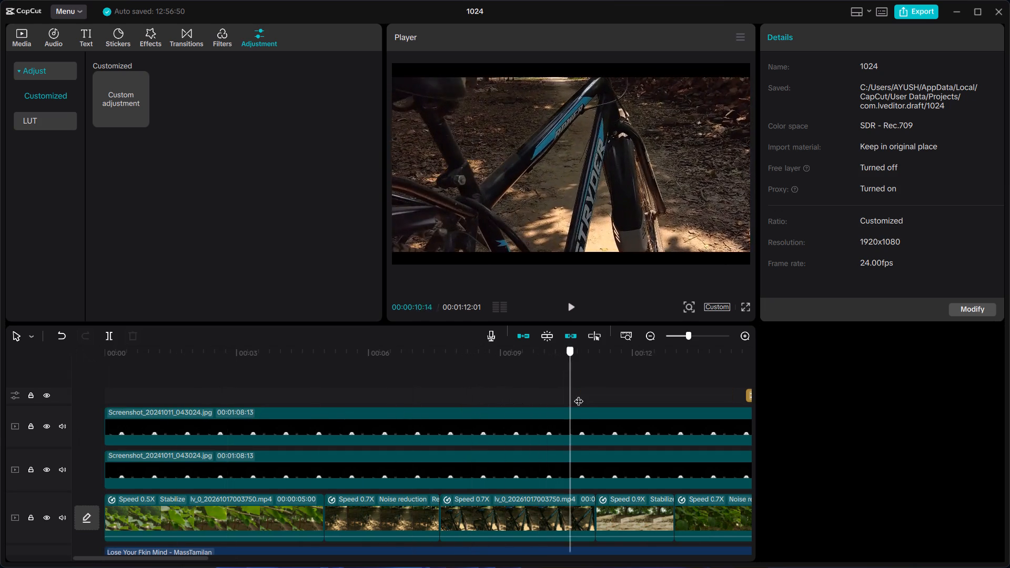
{"action": "left_click_drag", "start_coordinate": [579, 394], "coordinate": [751, 395]}
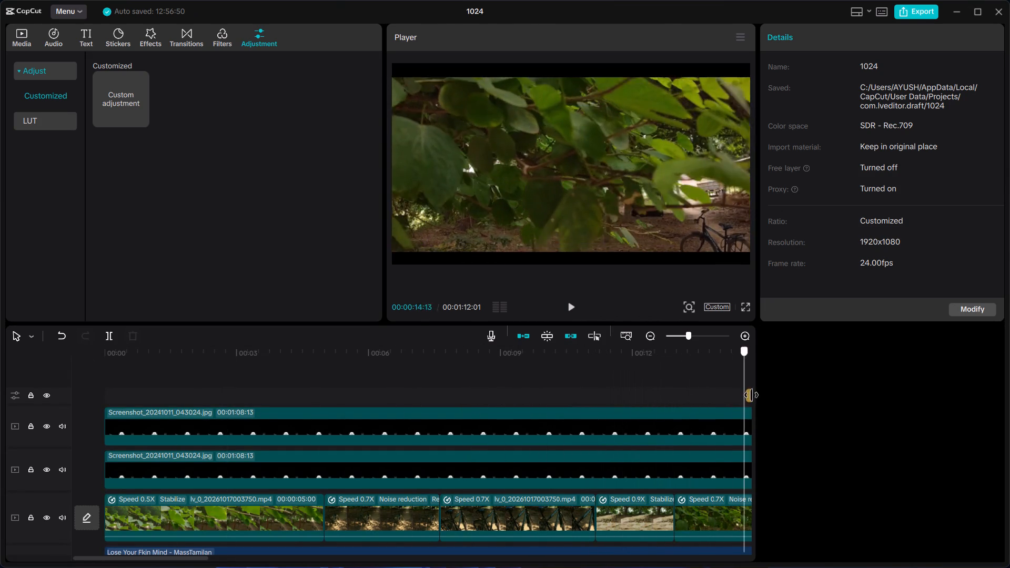
{"action": "left_click_drag", "start_coordinate": [751, 395], "coordinate": [561, 410]}
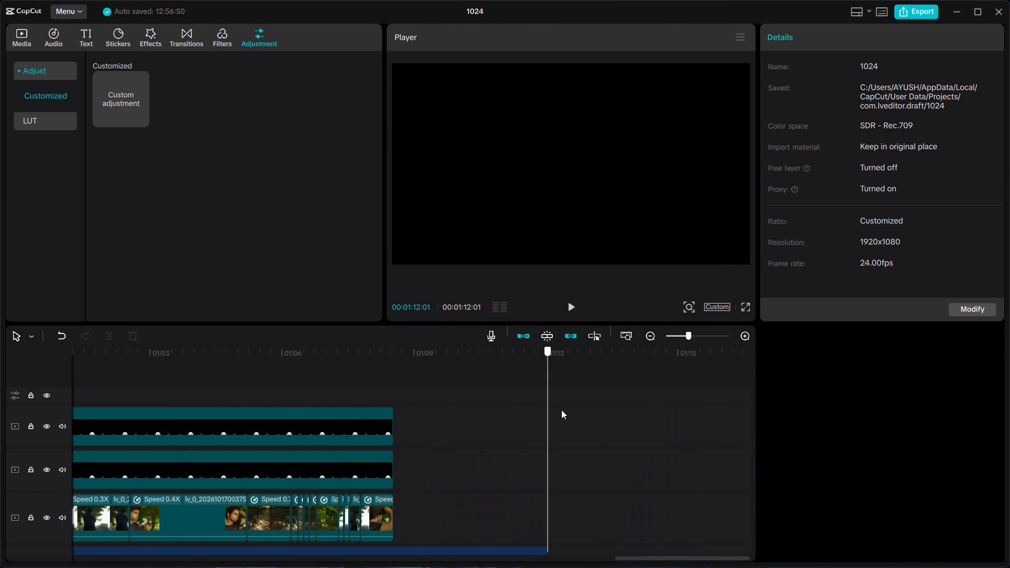
{"action": "left_click_drag", "start_coordinate": [561, 410], "coordinate": [555, 410]}
{"action": "left_click_drag", "start_coordinate": [543, 413], "coordinate": [294, 439]}
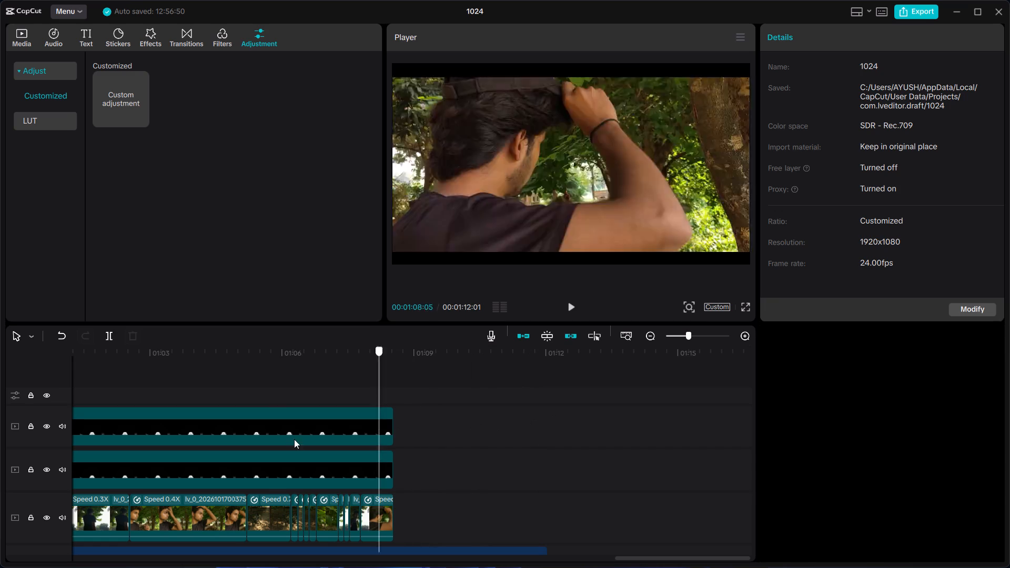
{"action": "left_click_drag", "start_coordinate": [294, 439], "coordinate": [87, 528]}
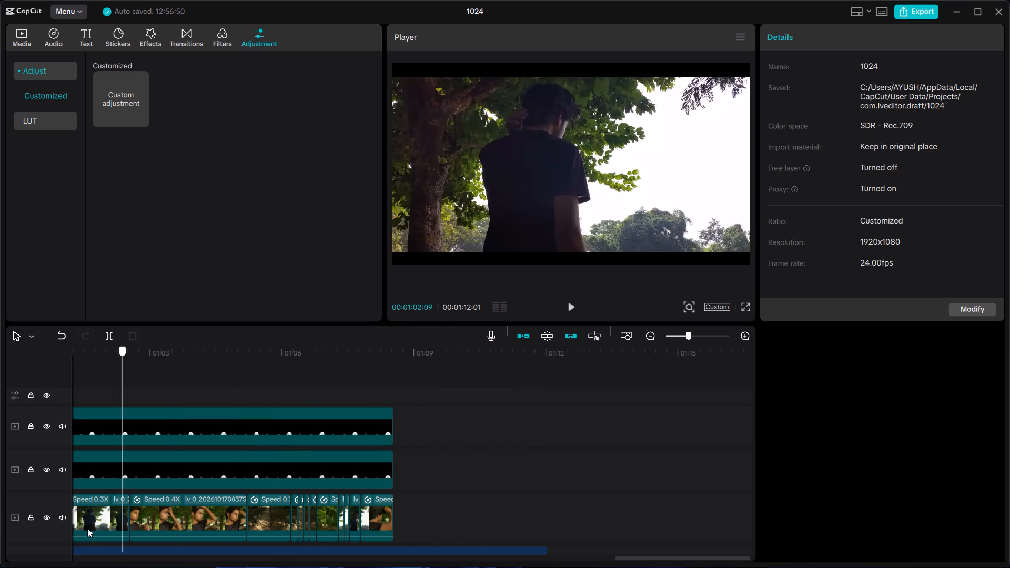
{"action": "left_click_drag", "start_coordinate": [87, 528], "coordinate": [95, 567]}
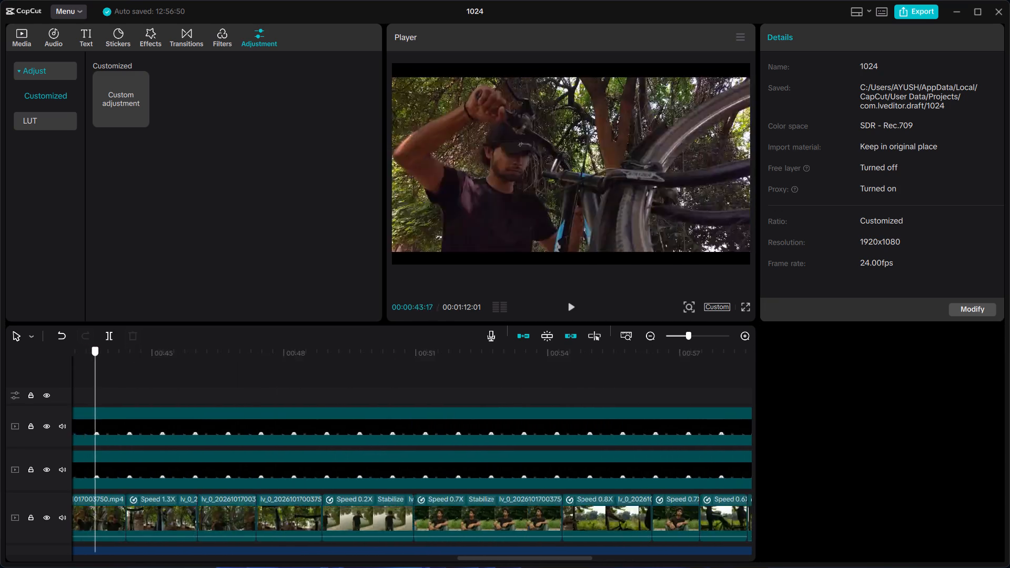
{"action": "left_click_drag", "start_coordinate": [95, 567], "coordinate": [96, 567]}
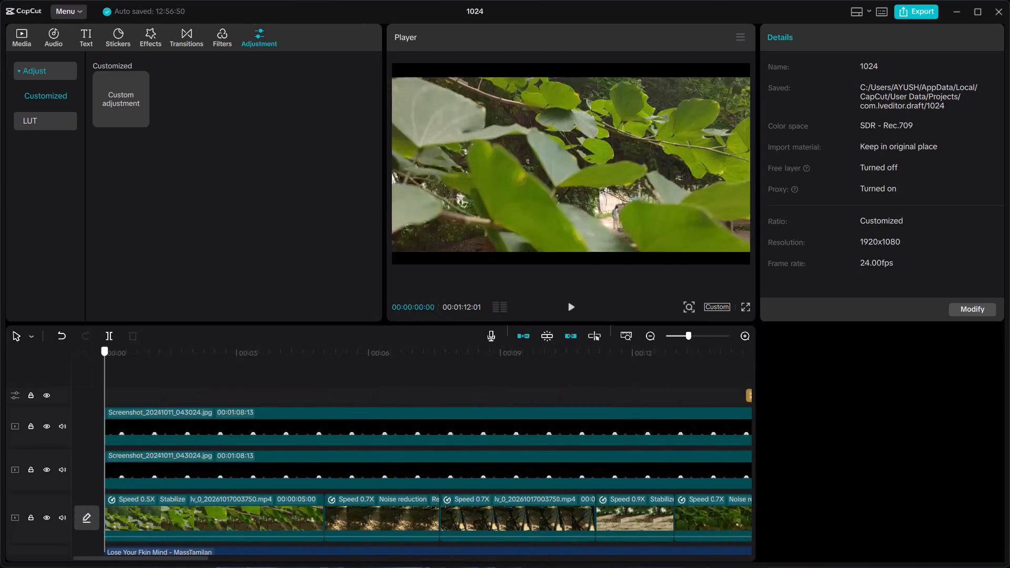
{"action": "left_click_drag", "start_coordinate": [96, 567], "coordinate": [96, 567]}
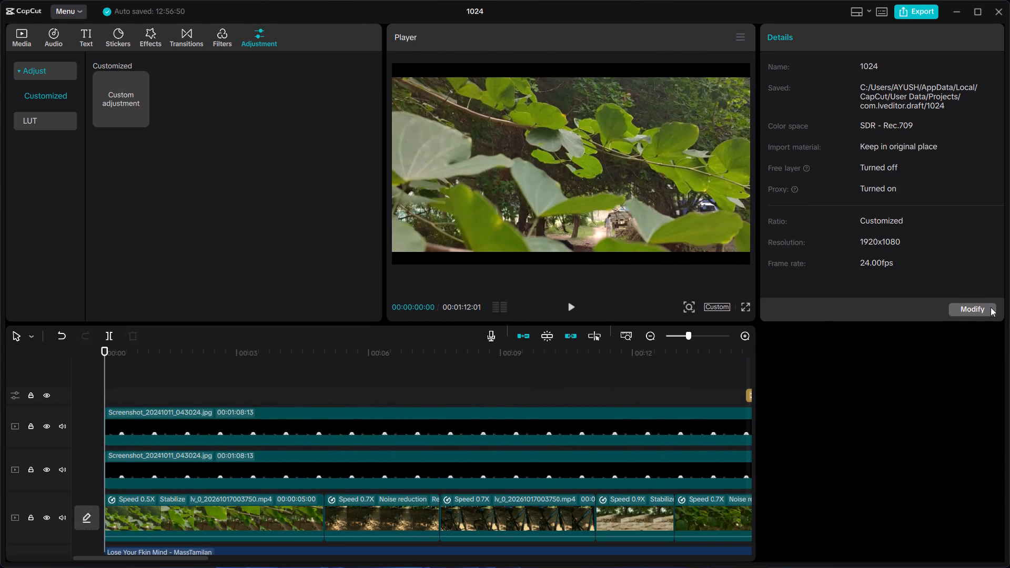
Turn off Proxy in the project's performance settings and save the change.
{"action": "left_click", "coordinate": [991, 307]}
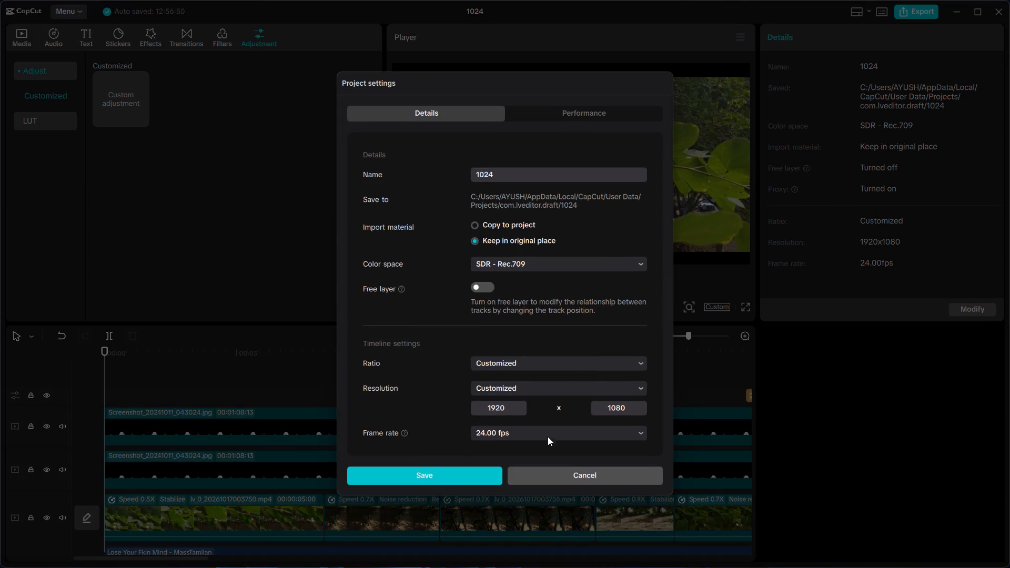
{"action": "left_click", "coordinate": [578, 117]}
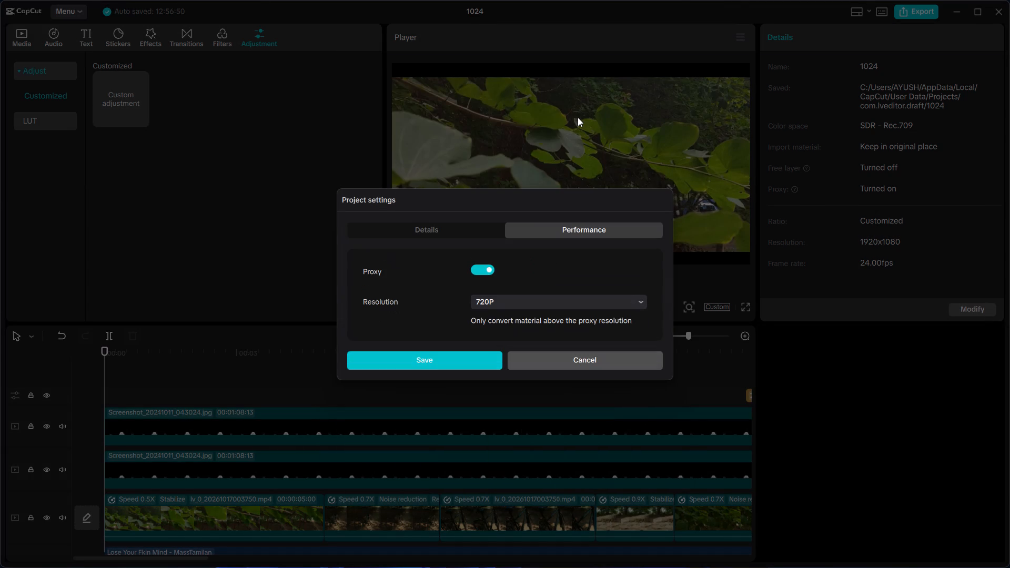
{"action": "left_click", "coordinate": [488, 302]}
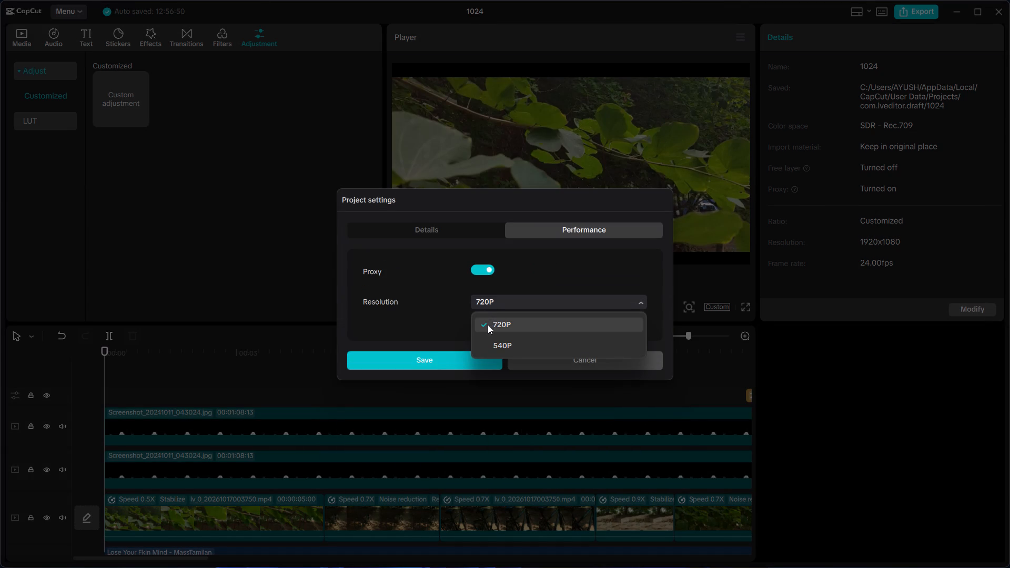
{"action": "left_click", "coordinate": [482, 269]}
{"action": "left_click", "coordinate": [482, 269]}
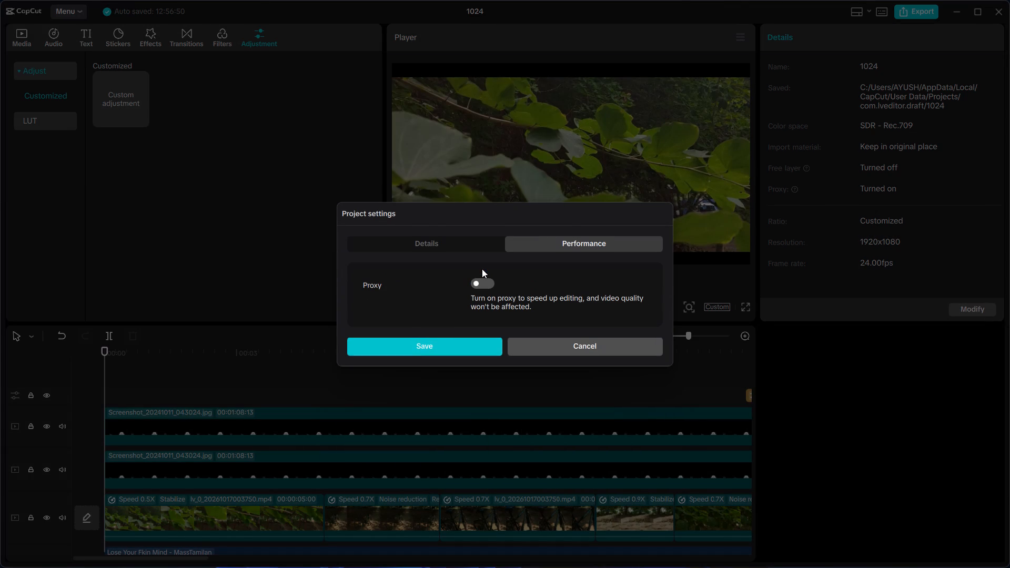
{"action": "left_click", "coordinate": [450, 340]}
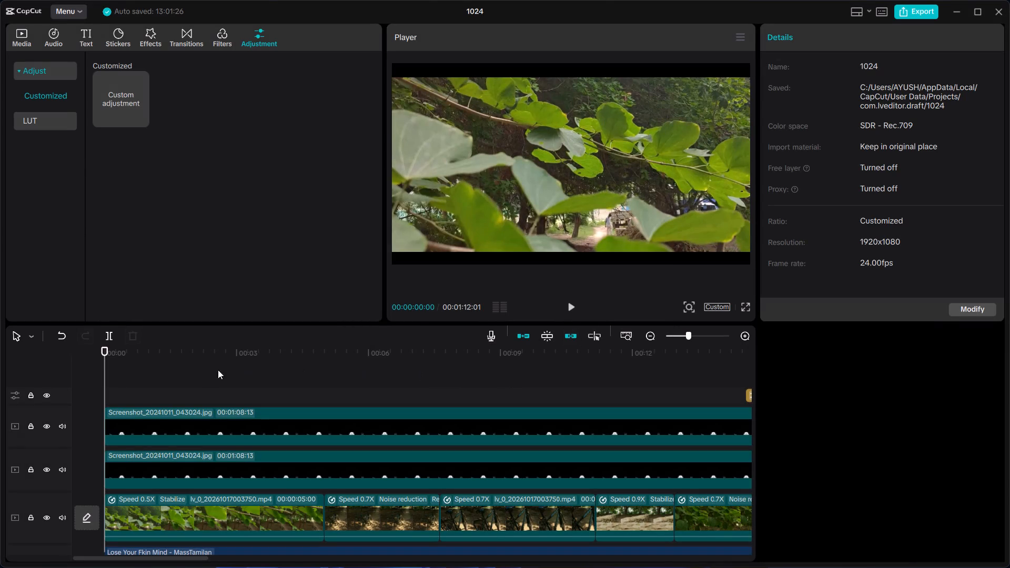
Scrub and briefly play the opening leaf clip from the start of the video to check the preview.
{"action": "left_click_drag", "start_coordinate": [105, 381], "coordinate": [188, 384]}
{"action": "left_click_drag", "start_coordinate": [188, 384], "coordinate": [85, 393]}
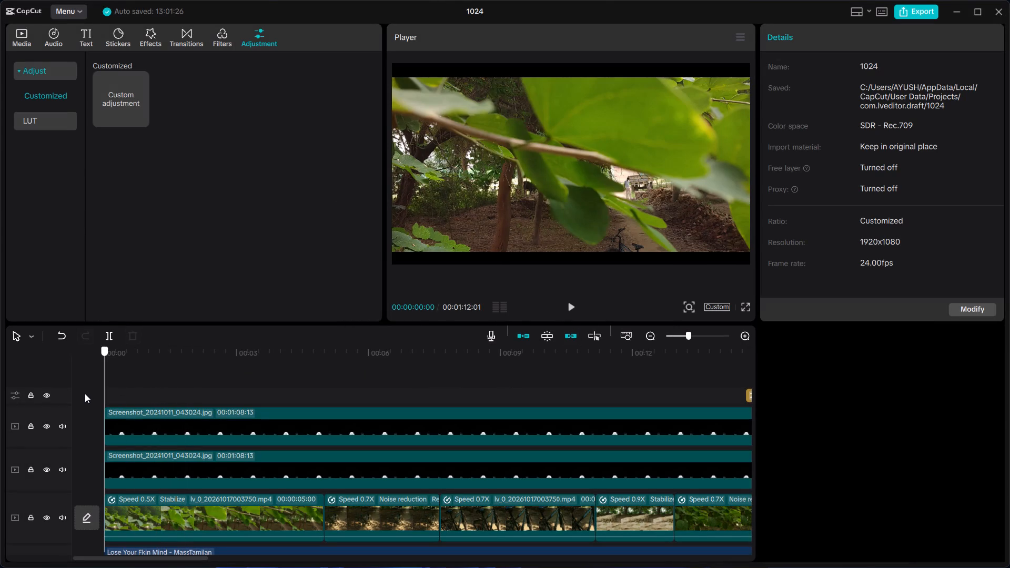
{"action": "left_click_drag", "start_coordinate": [85, 393], "coordinate": [83, 393]}
{"action": "left_click", "coordinate": [571, 309]}
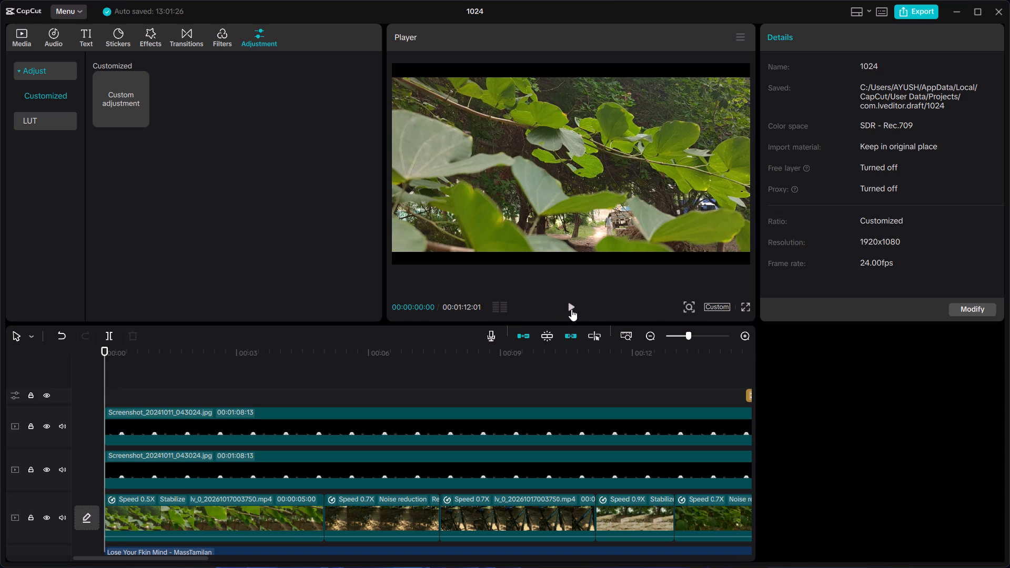
{"action": "left_click", "coordinate": [571, 309]}
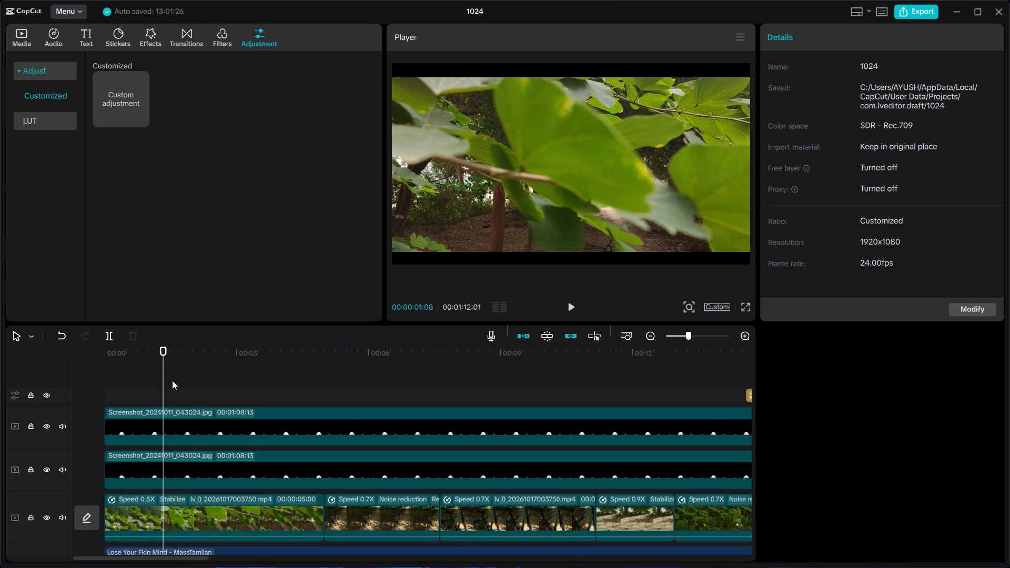
Play the video from the start to the first compound clip at about 28 seconds to review the opening footage.
{"action": "left_click_drag", "start_coordinate": [166, 385], "coordinate": [65, 405]}
{"action": "key", "text": "space"}
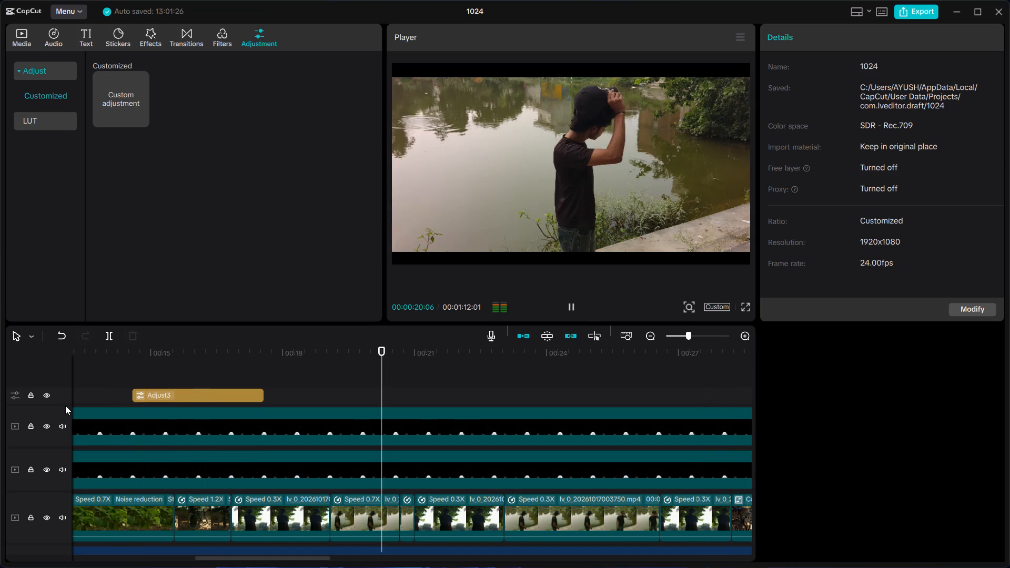
{"action": "scroll", "coordinate": [65, 405], "scroll_direction": "left", "scroll_amount": 4}
{"action": "scroll", "coordinate": [354, 375], "scroll_direction": "left", "scroll_amount": 4}
{"action": "key", "text": "space"}
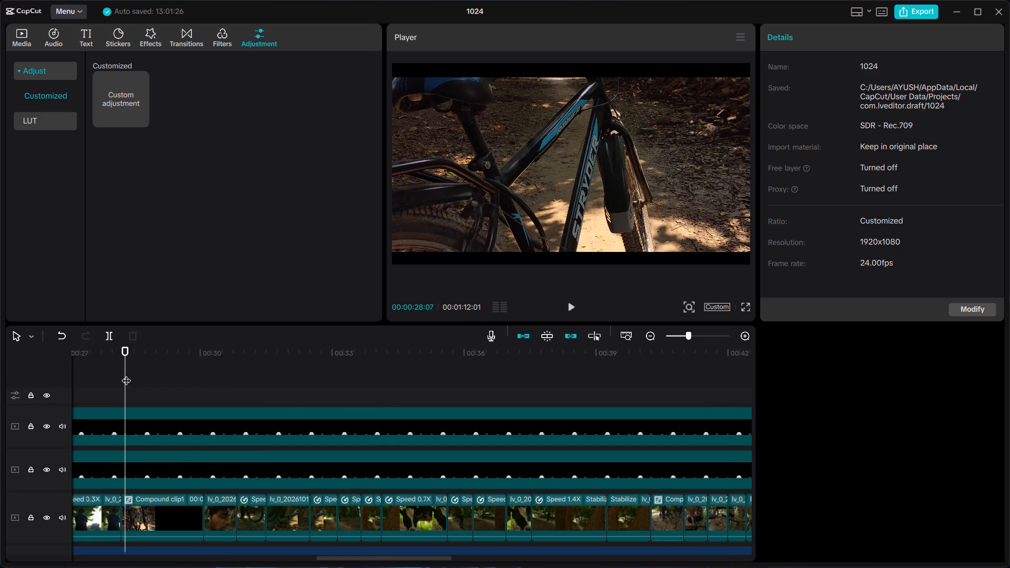
Scrub through the bicycle footage from about 28 to 42 seconds to examine the clips.
{"action": "left_click_drag", "start_coordinate": [123, 376], "coordinate": [261, 410]}
{"action": "left_click_drag", "start_coordinate": [260, 393], "coordinate": [278, 397]}
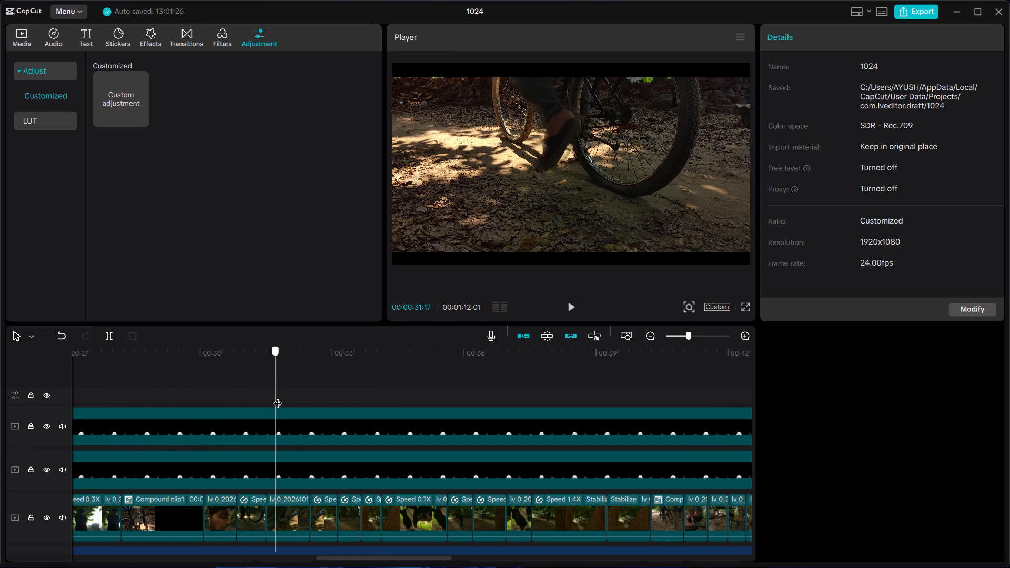
{"action": "left_click_drag", "start_coordinate": [278, 397], "coordinate": [342, 408]}
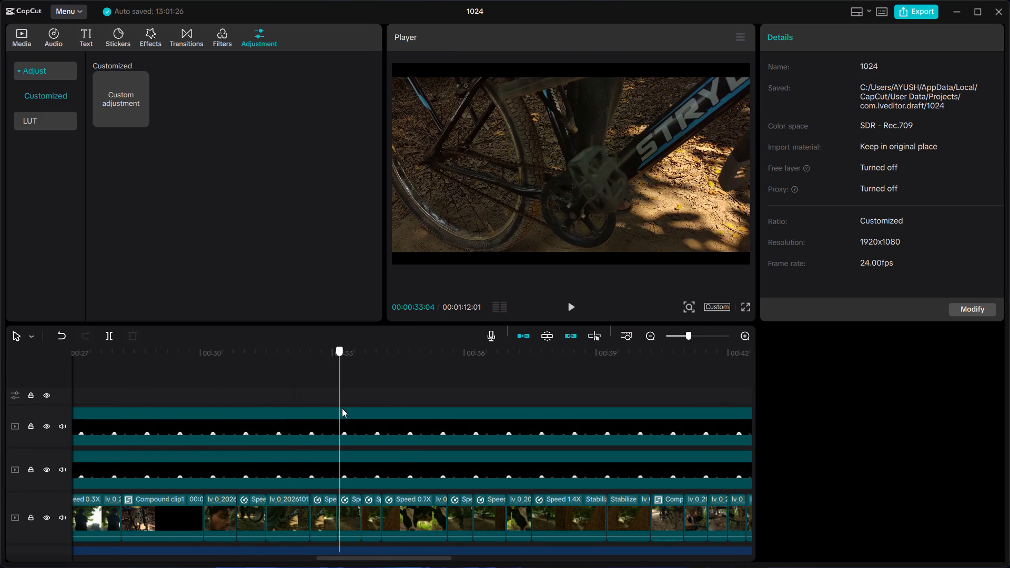
{"action": "left_click_drag", "start_coordinate": [342, 408], "coordinate": [479, 432]}
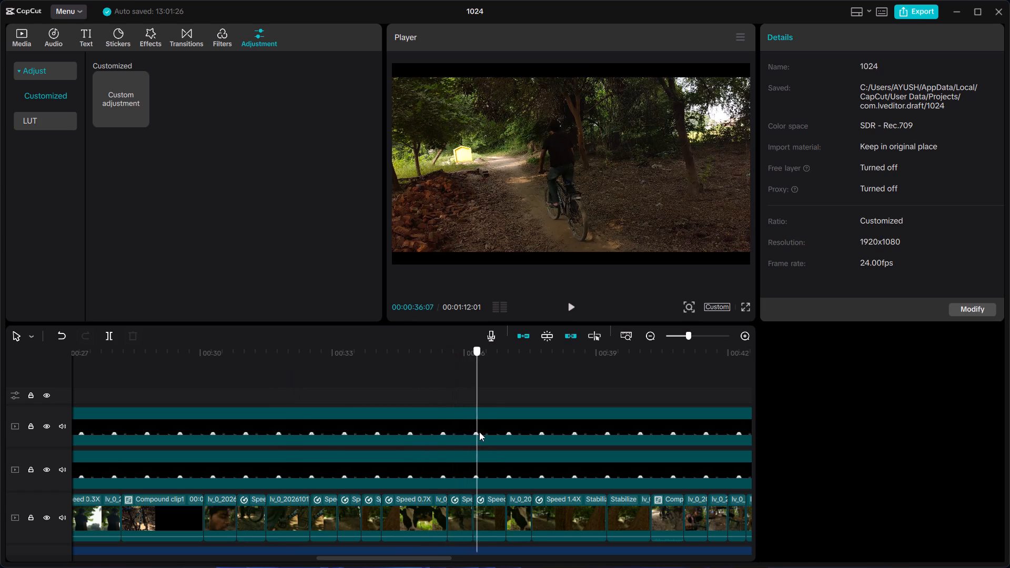
{"action": "left_click_drag", "start_coordinate": [479, 432], "coordinate": [641, 439]}
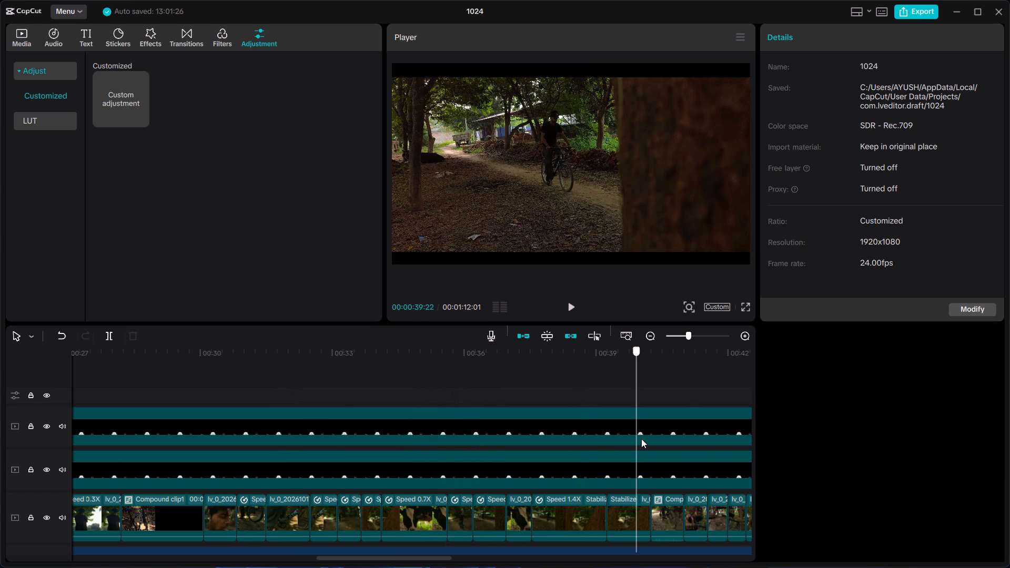
{"action": "left_click_drag", "start_coordinate": [641, 439], "coordinate": [720, 439]}
{"action": "scroll", "coordinate": [689, 416], "scroll_direction": "left", "scroll_amount": 1}
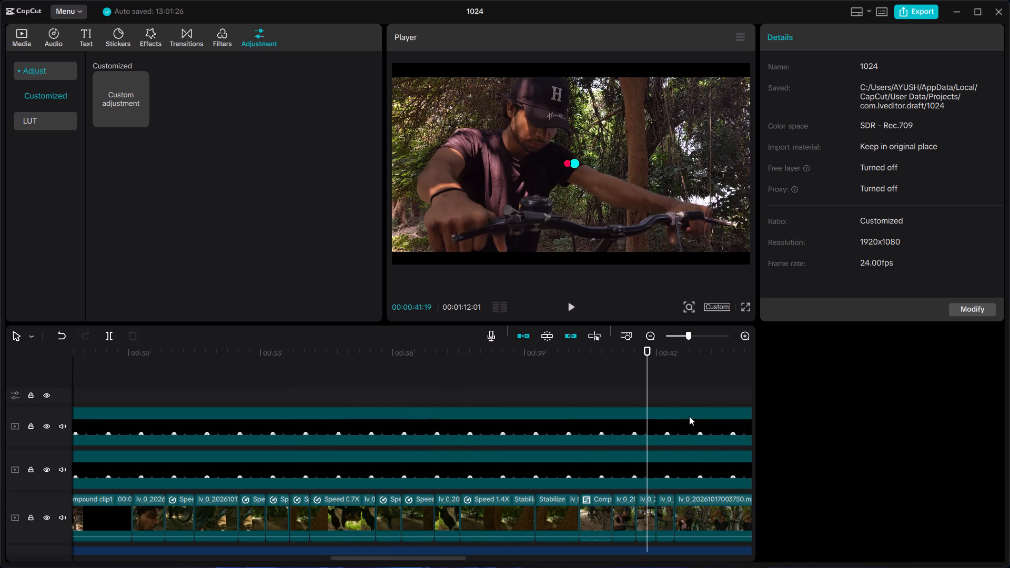
{"action": "scroll", "coordinate": [689, 416], "scroll_direction": "left", "scroll_amount": 1}
Scrub through the remaining clips from about 42 seconds to the end of the timeline to examine the footage.
{"action": "left_click", "coordinate": [414, 391]}
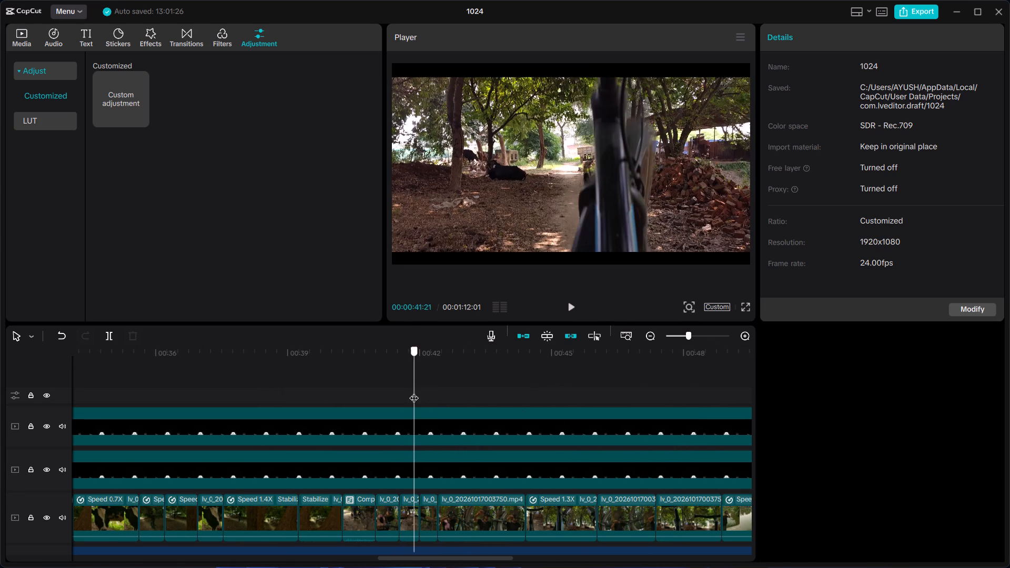
{"action": "left_click_drag", "start_coordinate": [414, 391], "coordinate": [487, 390]}
{"action": "scroll", "coordinate": [487, 390], "scroll_direction": "up", "scroll_amount": 1}
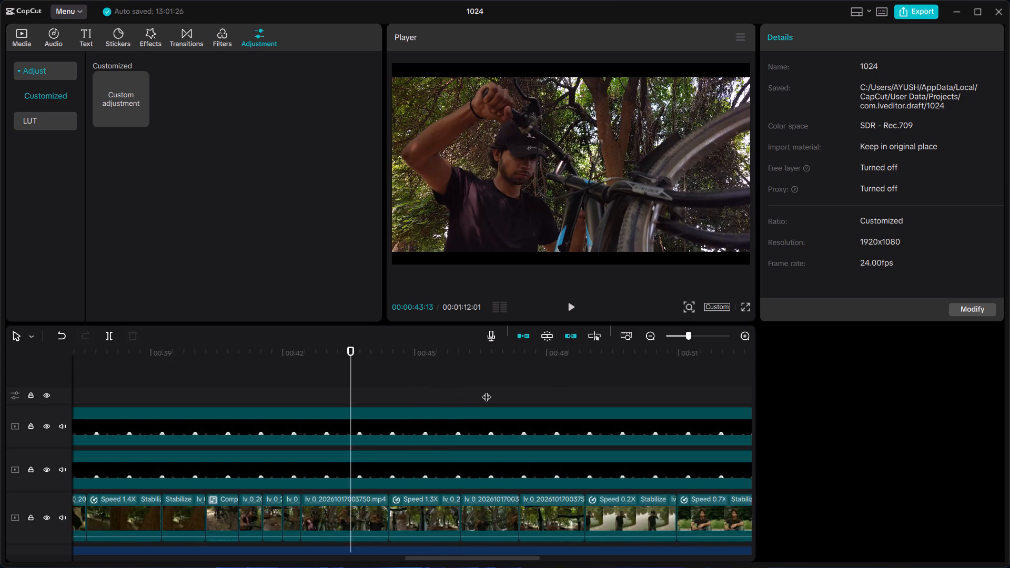
{"action": "scroll", "coordinate": [487, 390], "scroll_direction": "up", "scroll_amount": 1}
{"action": "left_click_drag", "start_coordinate": [264, 393], "coordinate": [379, 395]}
{"action": "scroll", "coordinate": [379, 395], "scroll_direction": "left", "scroll_amount": 1}
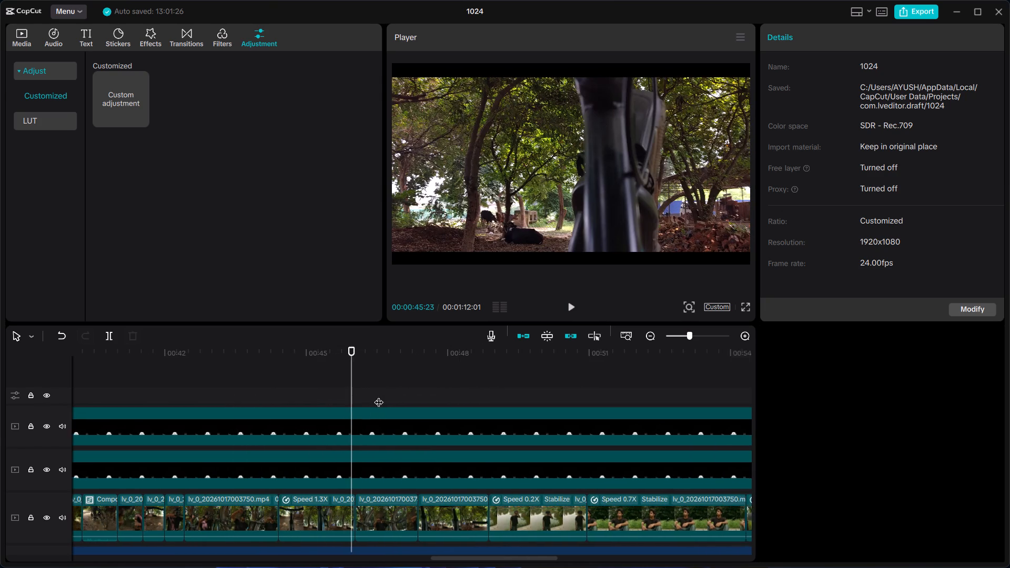
{"action": "scroll", "coordinate": [379, 395], "scroll_direction": "left", "scroll_amount": 1}
{"action": "left_click_drag", "start_coordinate": [186, 382], "coordinate": [357, 397]}
{"action": "scroll", "coordinate": [357, 397], "scroll_direction": "left", "scroll_amount": 1}
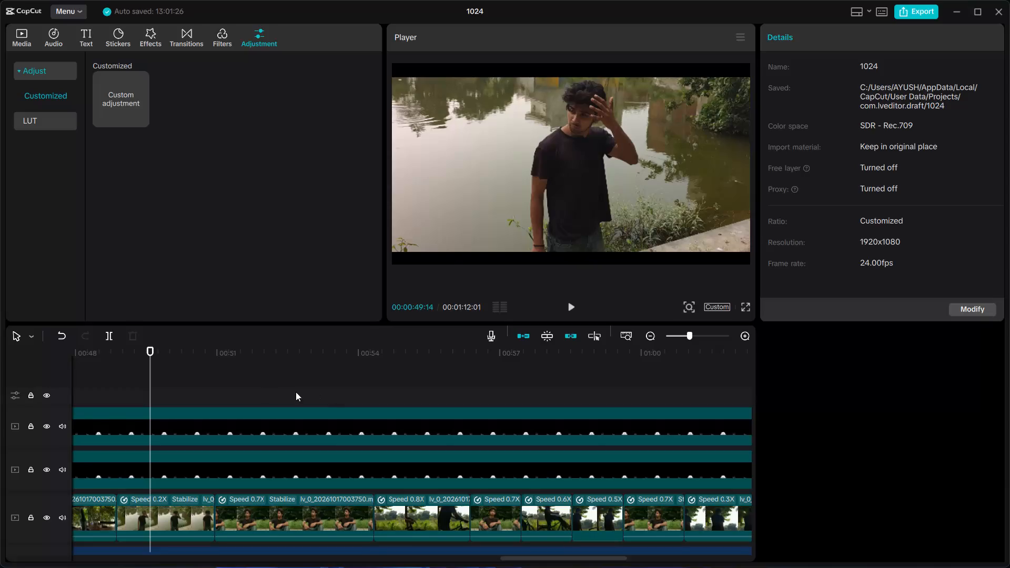
{"action": "left_click_drag", "start_coordinate": [142, 382], "coordinate": [208, 389]}
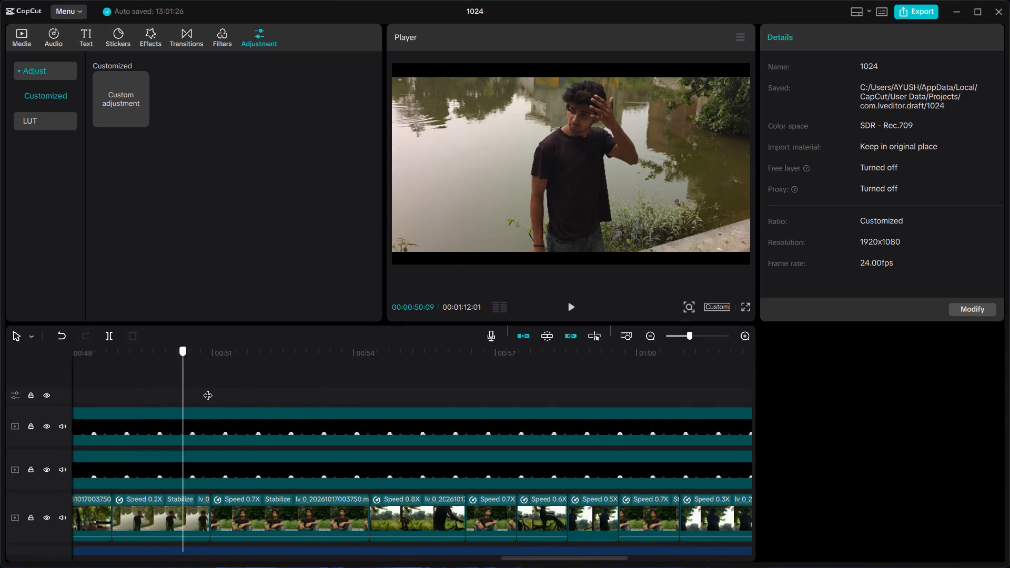
{"action": "left_click_drag", "start_coordinate": [208, 389], "coordinate": [244, 390]}
{"action": "scroll", "coordinate": [244, 390], "scroll_direction": "left", "scroll_amount": 1}
{"action": "left_click_drag", "start_coordinate": [185, 389], "coordinate": [466, 408]}
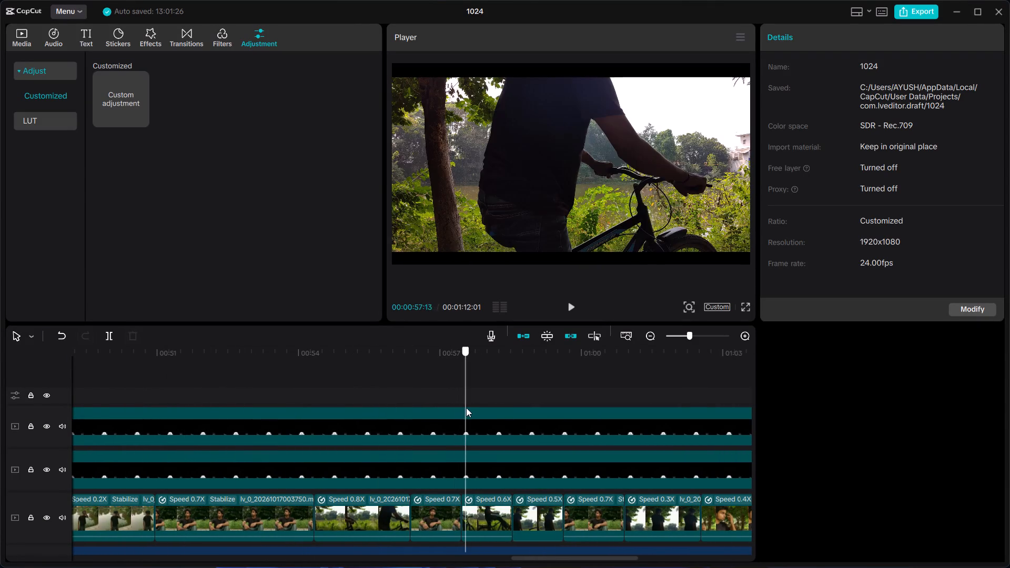
{"action": "left_click_drag", "start_coordinate": [466, 408], "coordinate": [564, 401]}
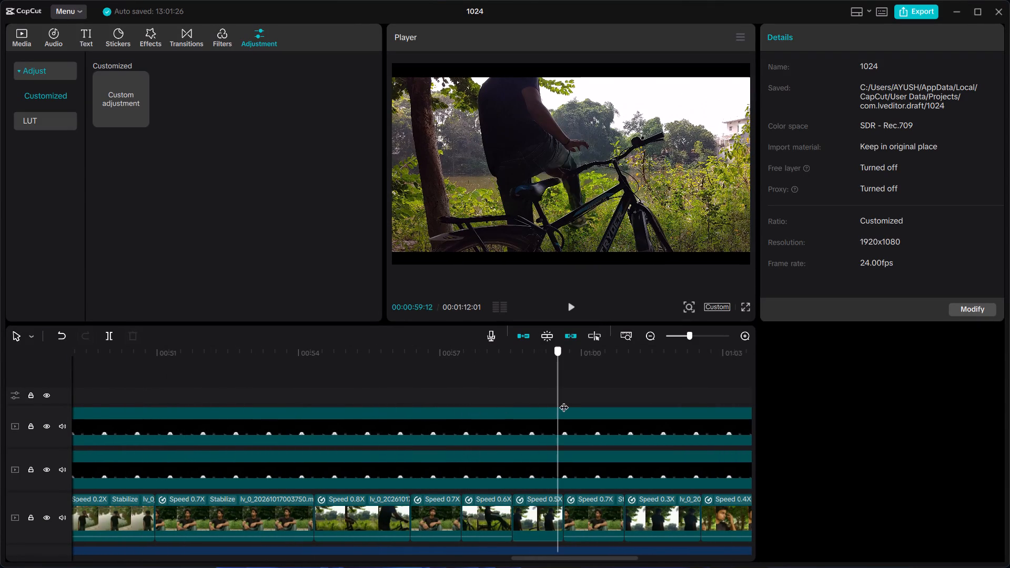
{"action": "left_click_drag", "start_coordinate": [564, 401], "coordinate": [770, 402]}
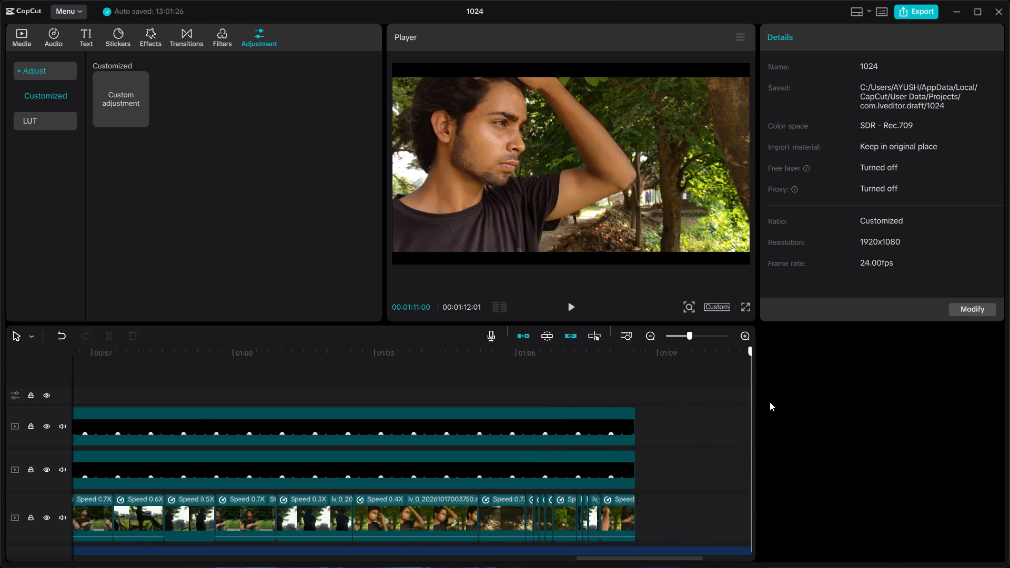
Return the playhead to the start and play the video to about 32 seconds, with the timeline zoomed out.
{"action": "left_click_drag", "start_coordinate": [770, 402], "coordinate": [93, 426]}
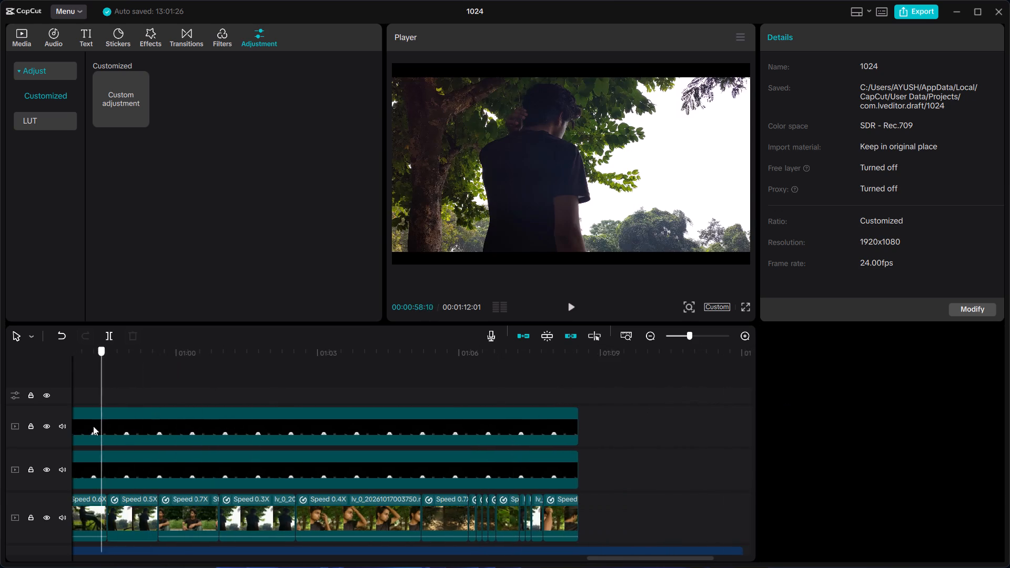
{"action": "left_click_drag", "start_coordinate": [93, 426], "coordinate": [0, 428]}
{"action": "key", "text": "space"}
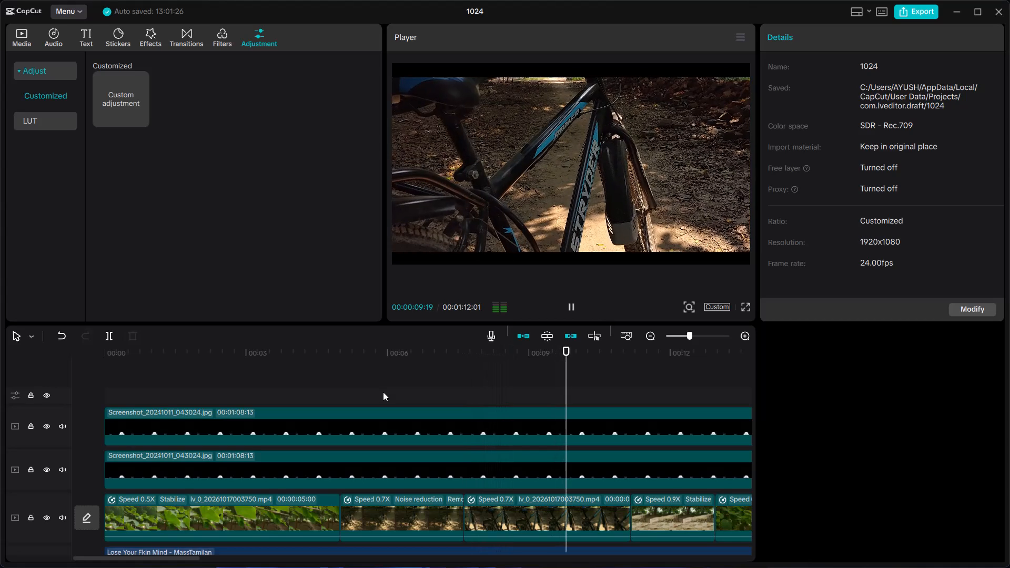
{"action": "scroll", "coordinate": [383, 392], "scroll_direction": "left", "scroll_amount": 1}
{"action": "scroll", "coordinate": [383, 392], "scroll_direction": "down", "scroll_amount": 2, "text": "ctrl"}
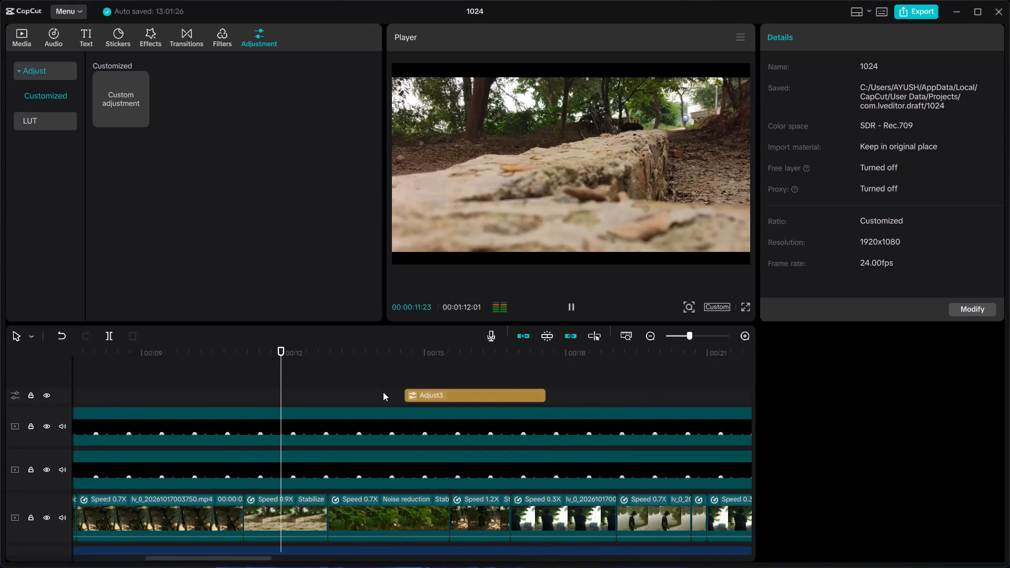
{"action": "scroll", "coordinate": [383, 392], "scroll_direction": "down", "scroll_amount": 15, "text": "ctrl"}
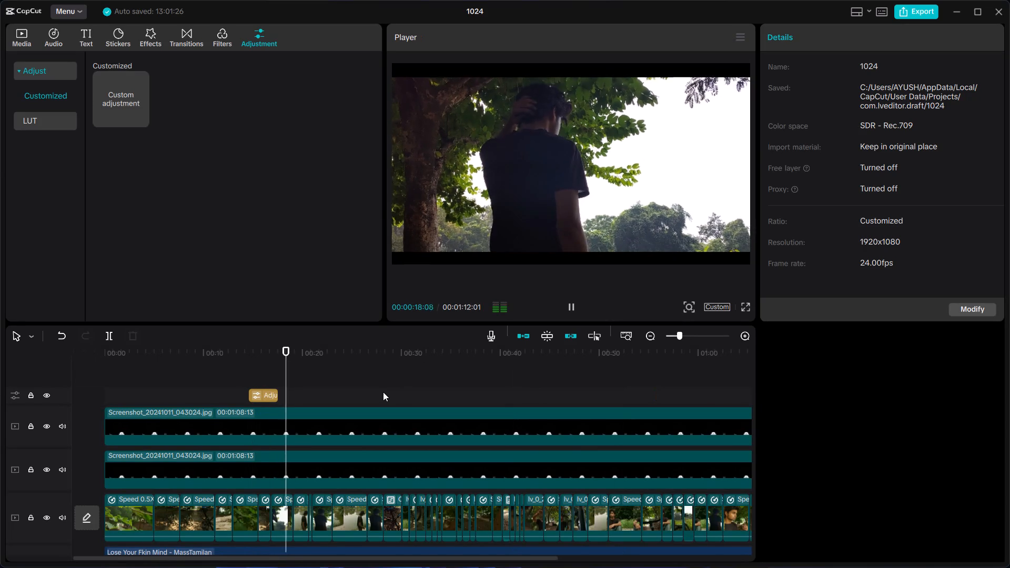
{"action": "scroll", "coordinate": [383, 392], "scroll_direction": "left", "scroll_amount": 1}
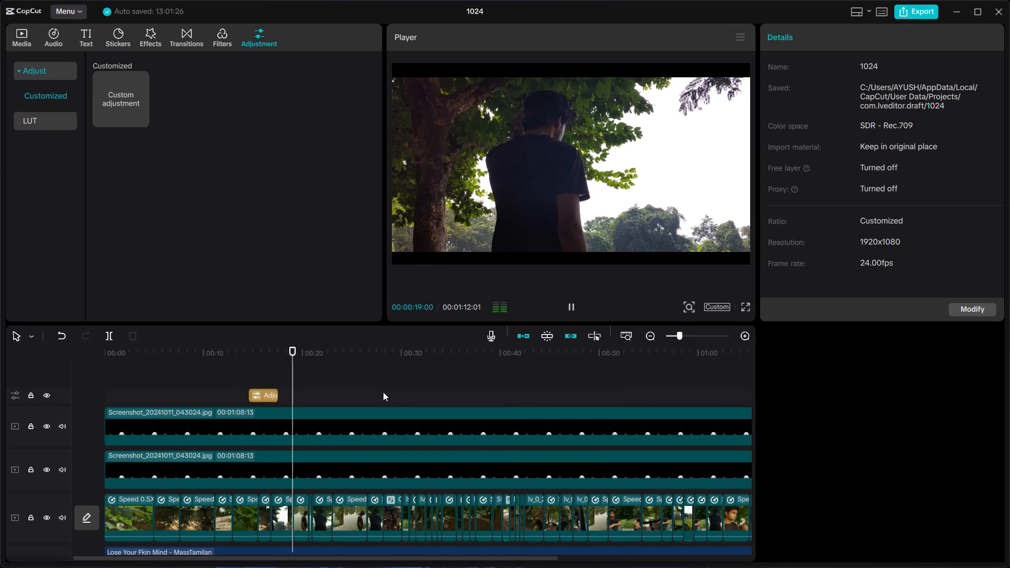
{"action": "scroll", "coordinate": [383, 392], "scroll_direction": "left", "scroll_amount": 1}
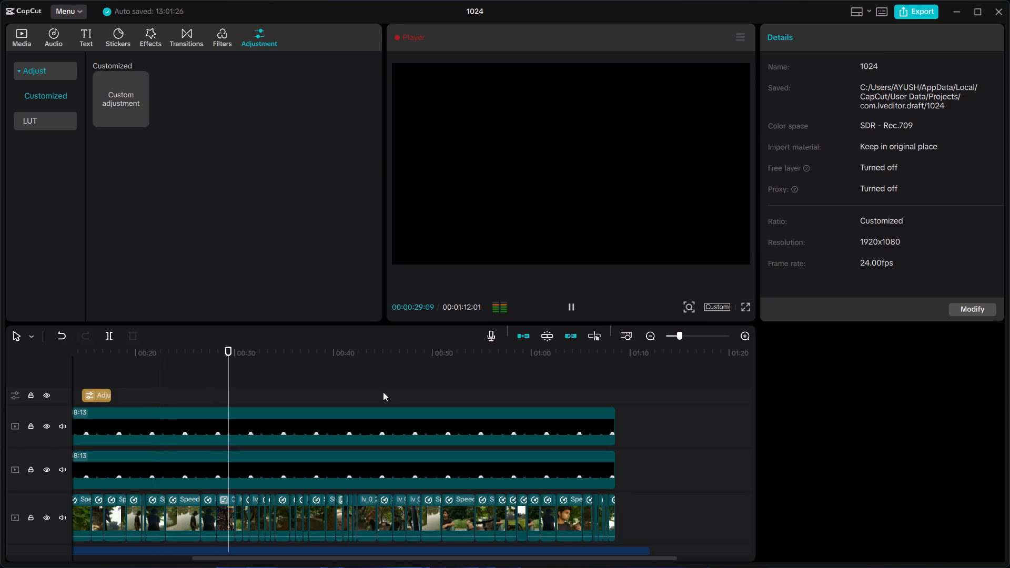
{"action": "key", "text": "space"}
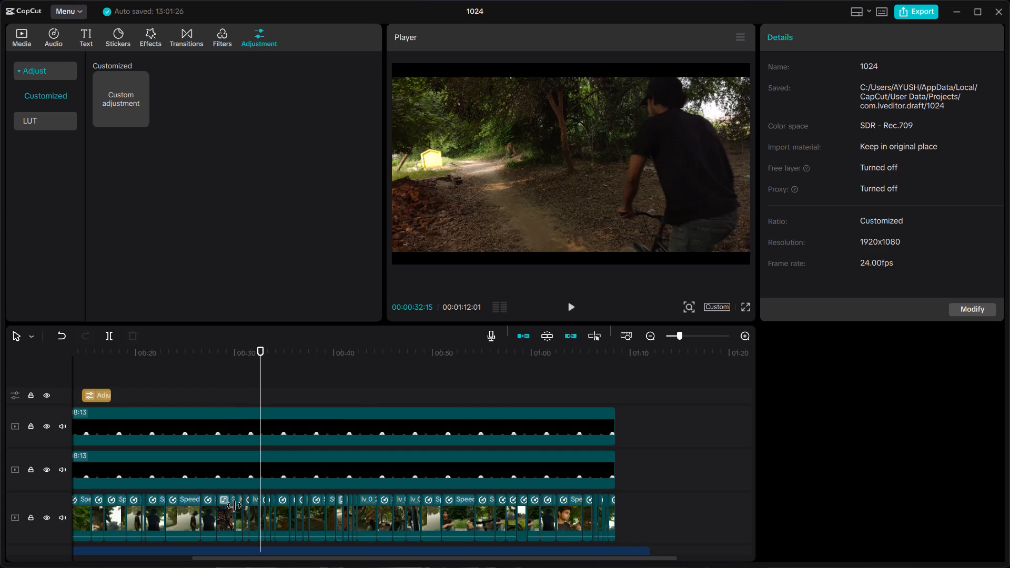
Replay the section from just before the first compound clip, at about 27 seconds, to about 42 seconds, pausing to check playback.
{"action": "left_click", "coordinate": [224, 393]}
{"action": "left_click_drag", "start_coordinate": [224, 393], "coordinate": [212, 394]}
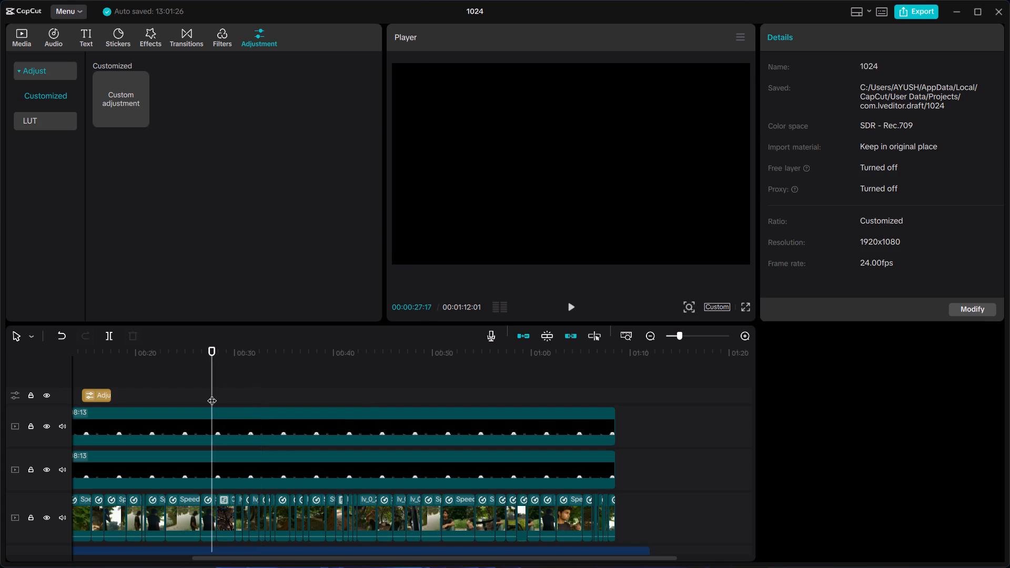
{"action": "key", "text": "space"}
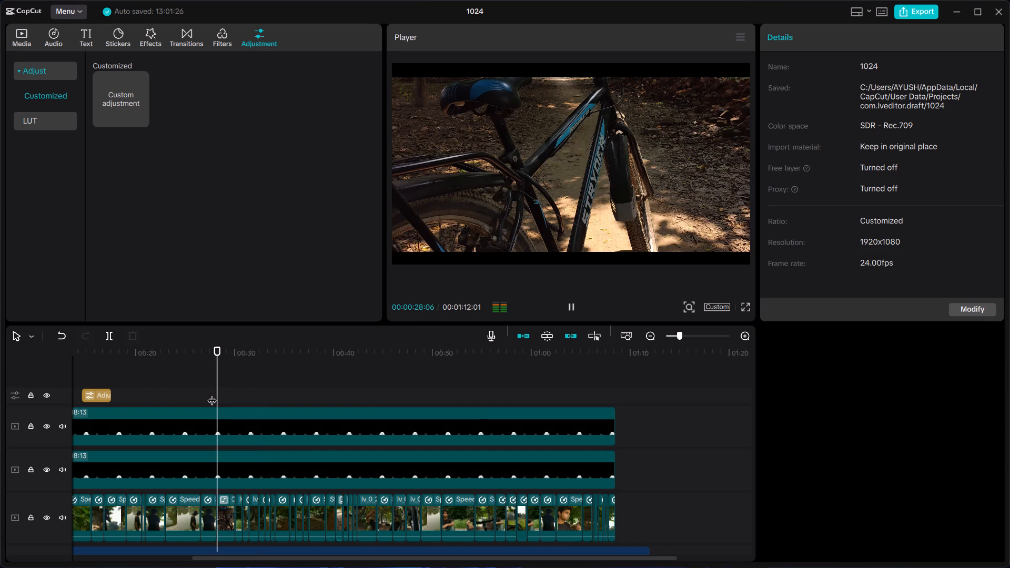
{"action": "key", "text": "space"}
{"action": "key", "text": "space"}
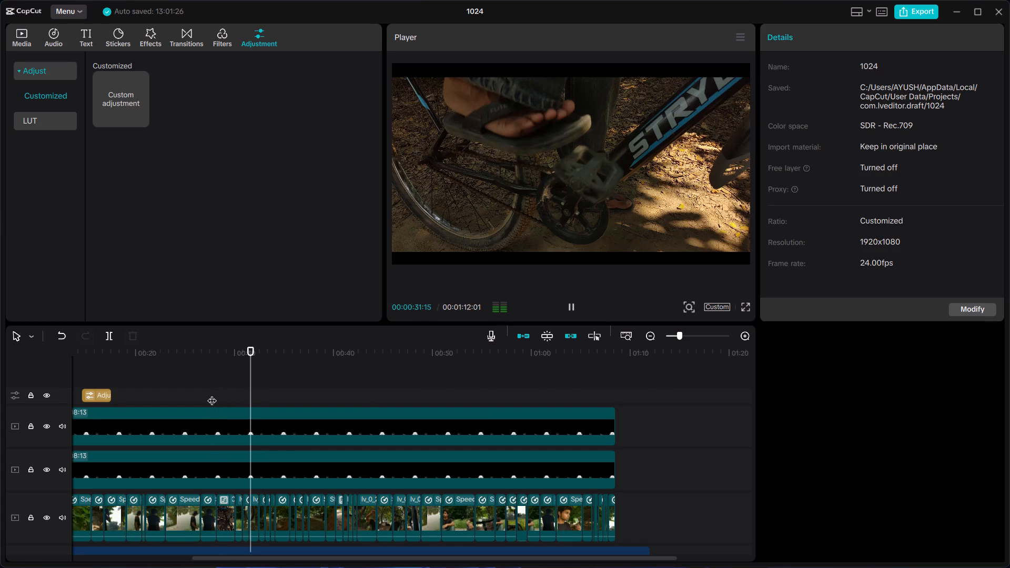
{"action": "key", "text": "space"}
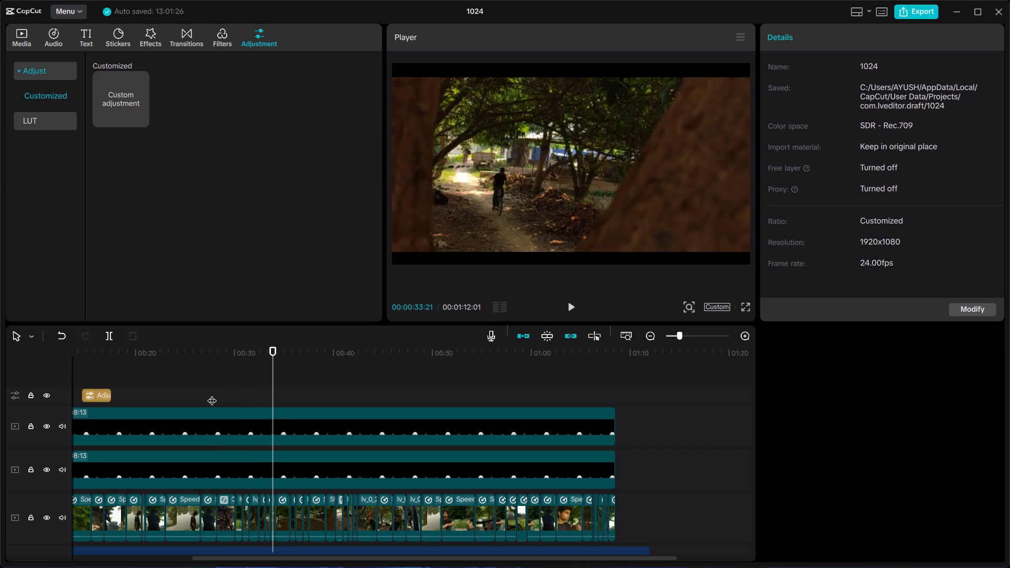
{"action": "key", "text": "space"}
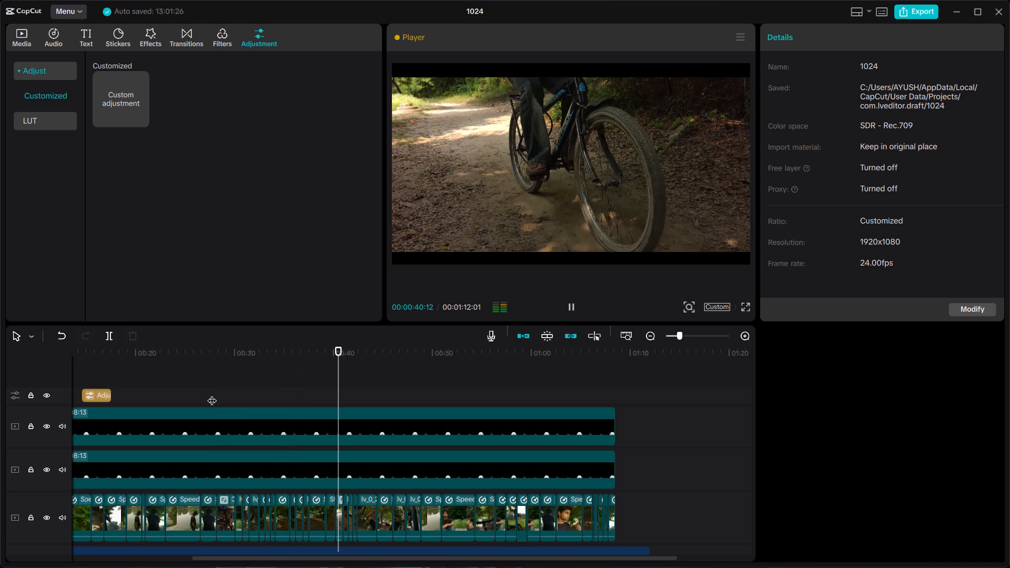
{"action": "key", "text": "space"}
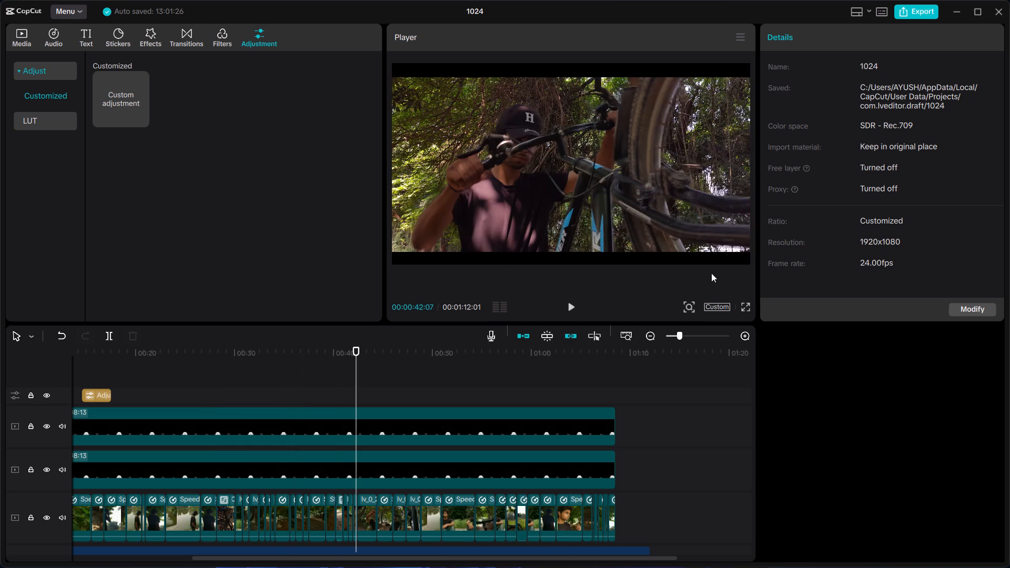
Set the project's frame rate to 50.00 fps in the project settings, trying 60.00 fps first.
{"action": "left_click", "coordinate": [970, 305]}
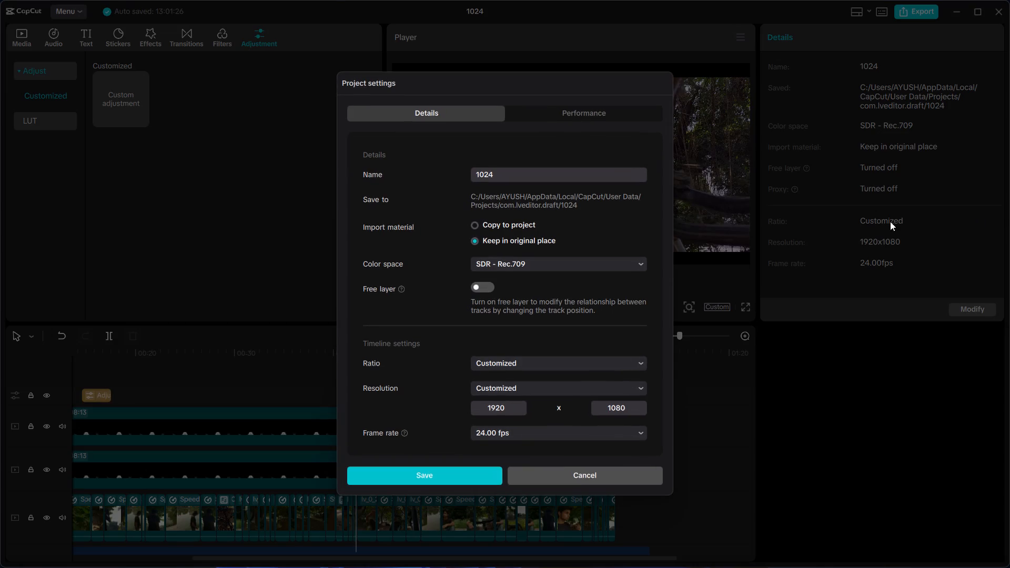
{"action": "left_click", "coordinate": [567, 112]}
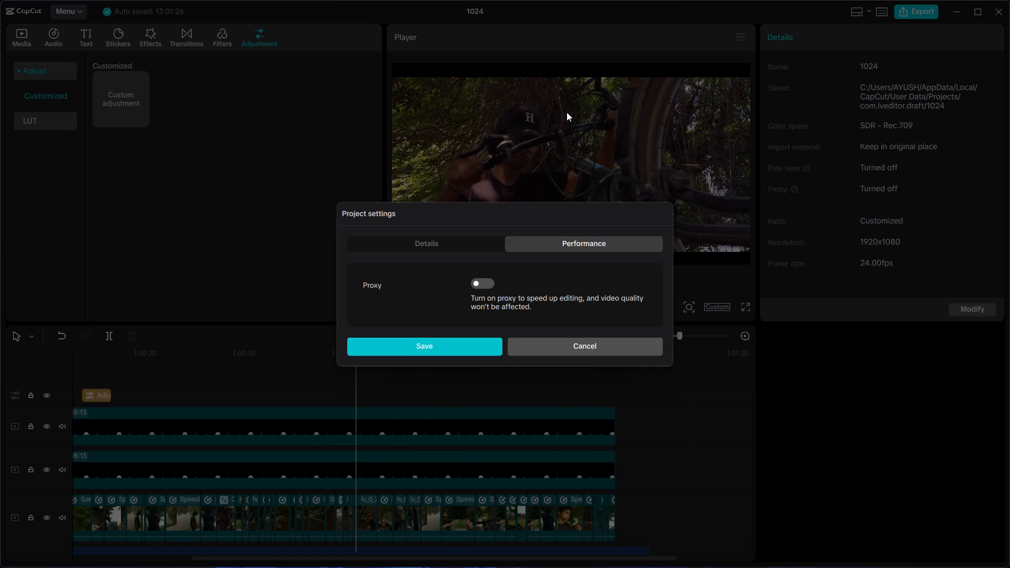
{"action": "left_click", "coordinate": [426, 241]}
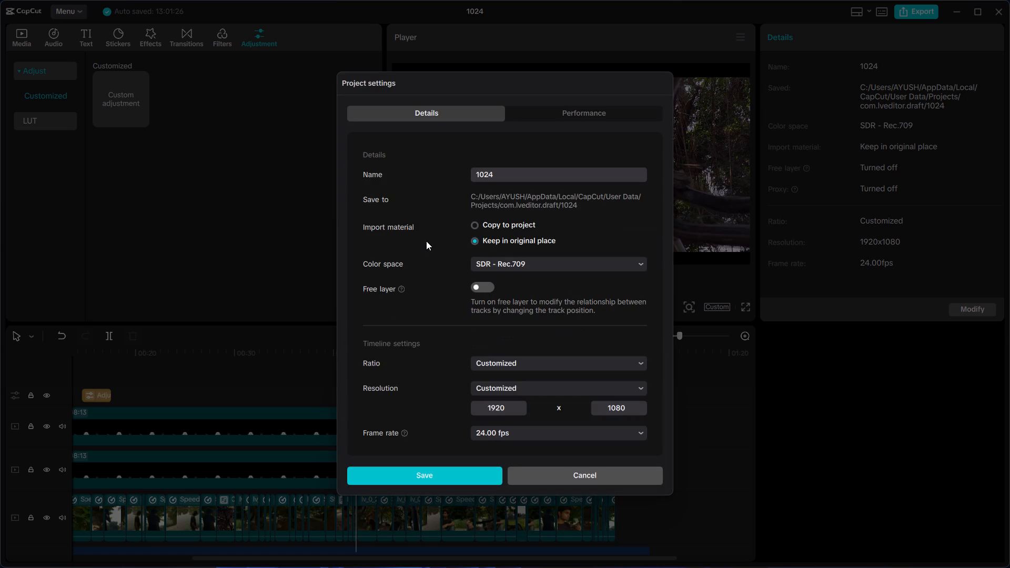
{"action": "scroll", "coordinate": [491, 295], "scroll_direction": "down", "scroll_amount": 1}
{"action": "left_click", "coordinate": [499, 434]}
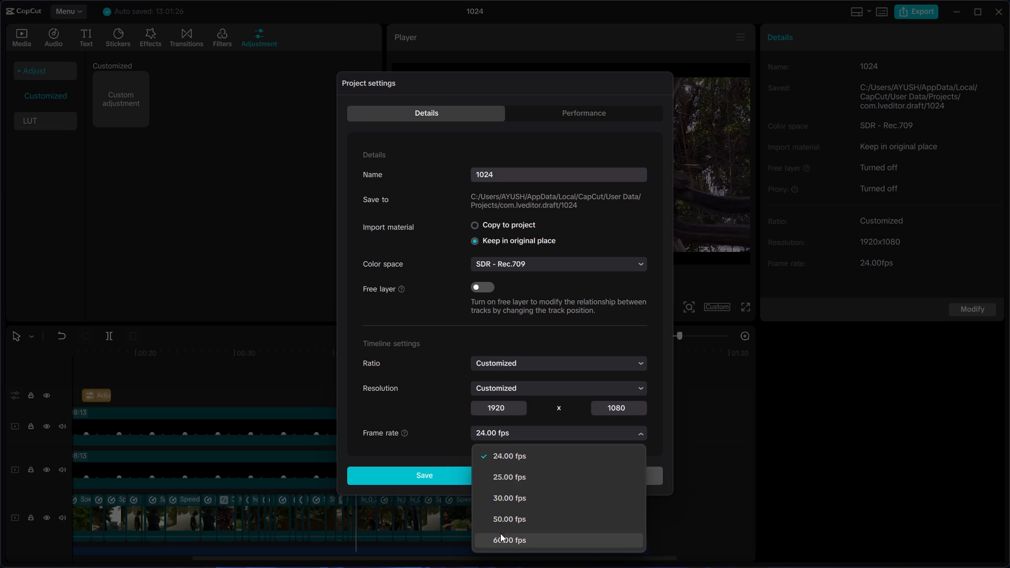
{"action": "left_click", "coordinate": [501, 532]}
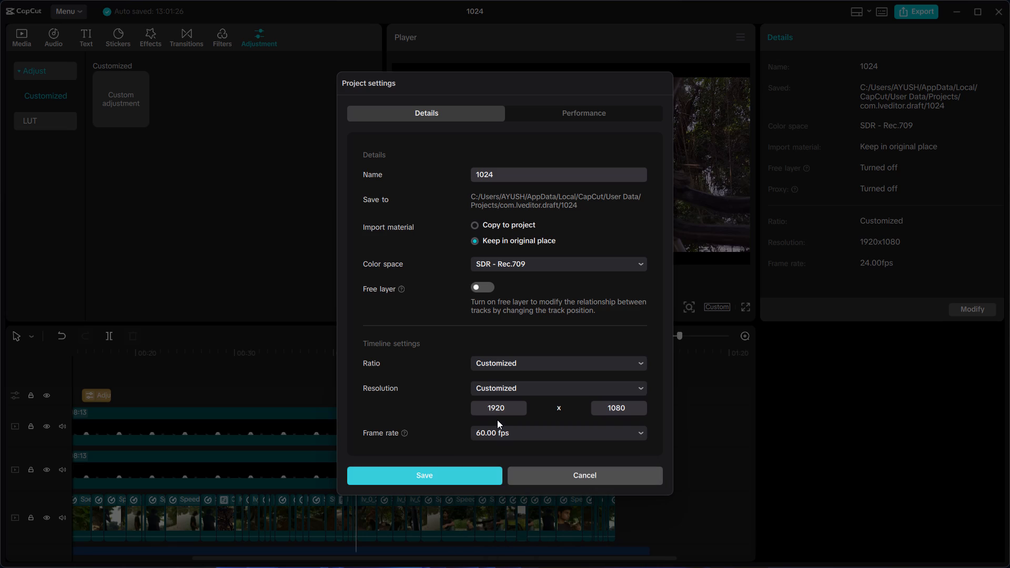
{"action": "left_click", "coordinate": [495, 432]}
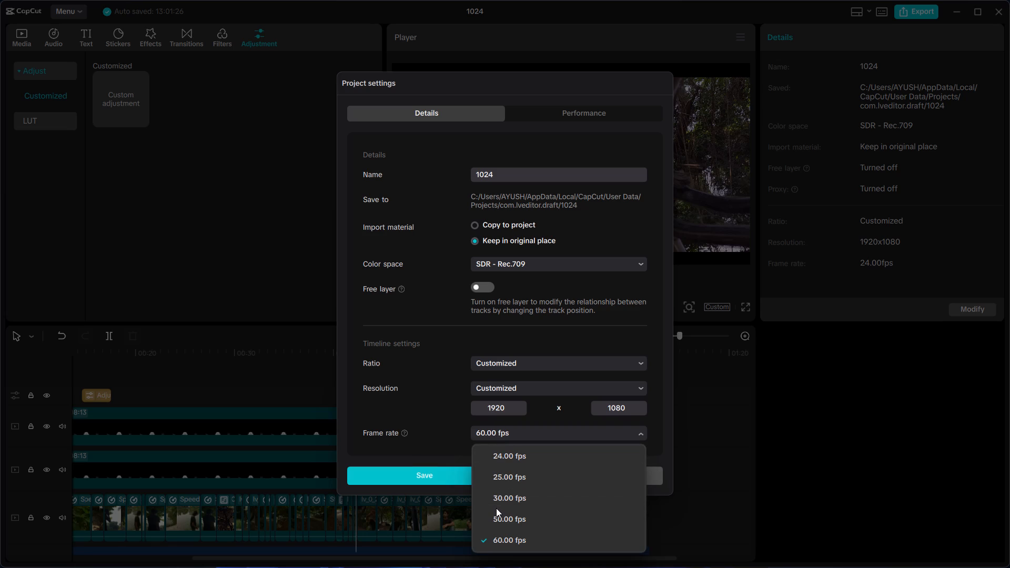
{"action": "left_click", "coordinate": [493, 518]}
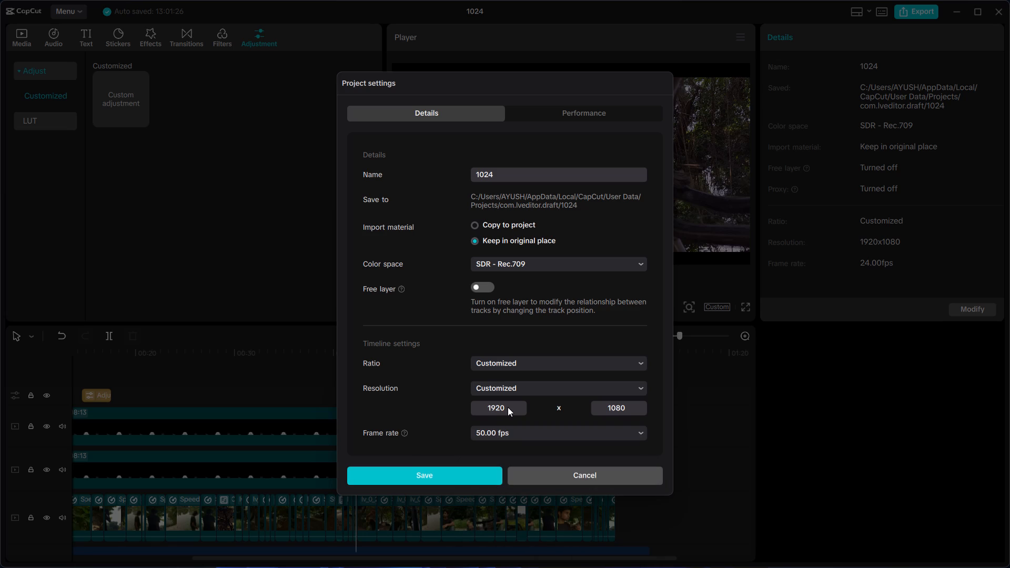
Check the available resolution, ratio and color space options in the project settings without changing them.
{"action": "left_click", "coordinate": [532, 392]}
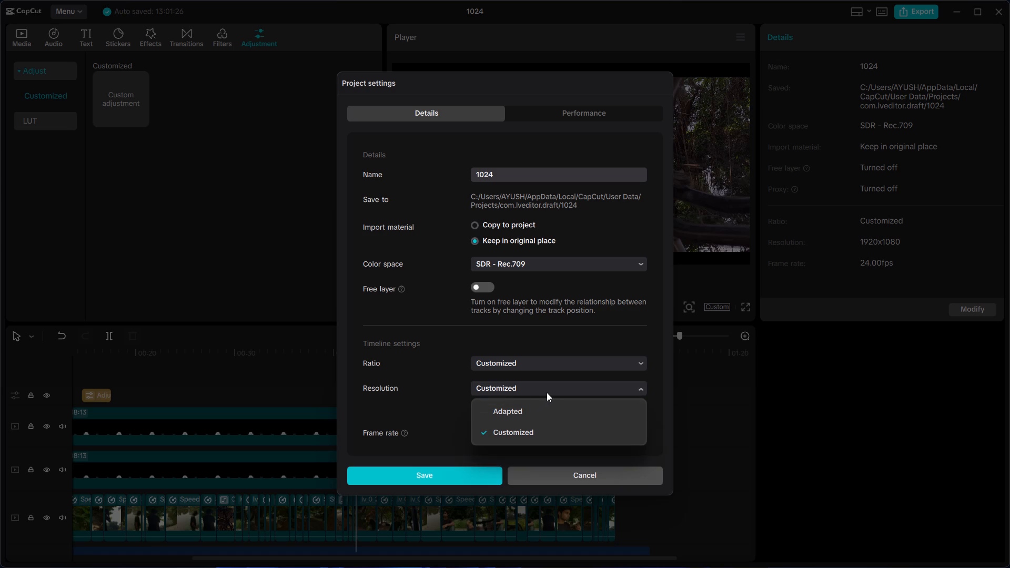
{"action": "left_click", "coordinate": [550, 390]}
{"action": "left_click", "coordinate": [548, 358]}
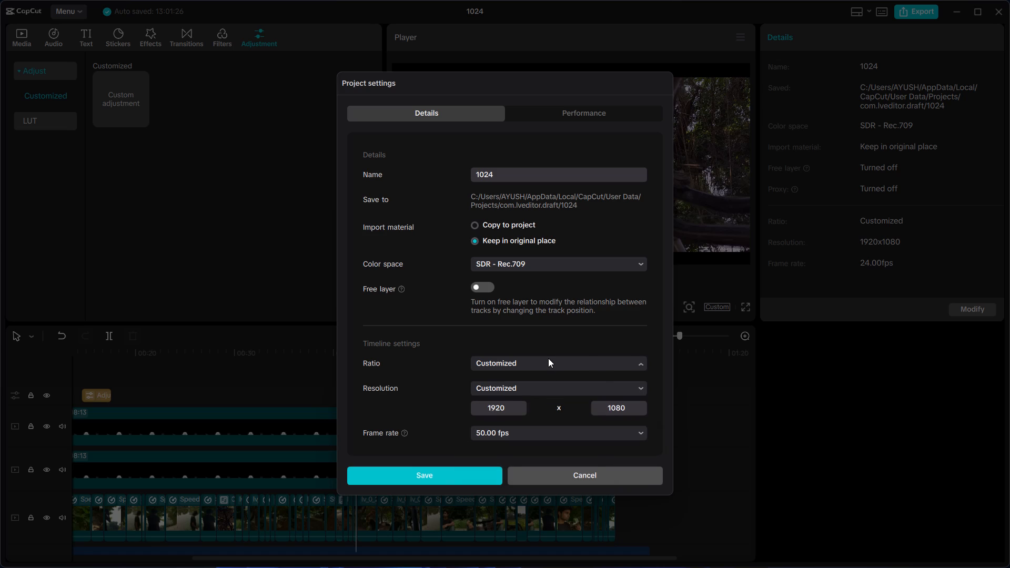
{"action": "left_click", "coordinate": [623, 358]}
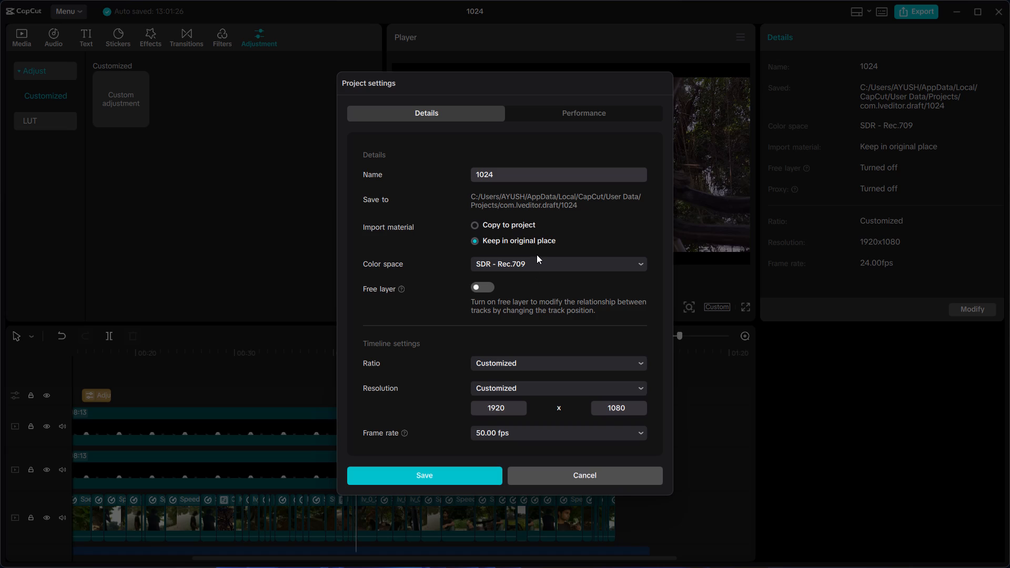
{"action": "left_click", "coordinate": [537, 262]}
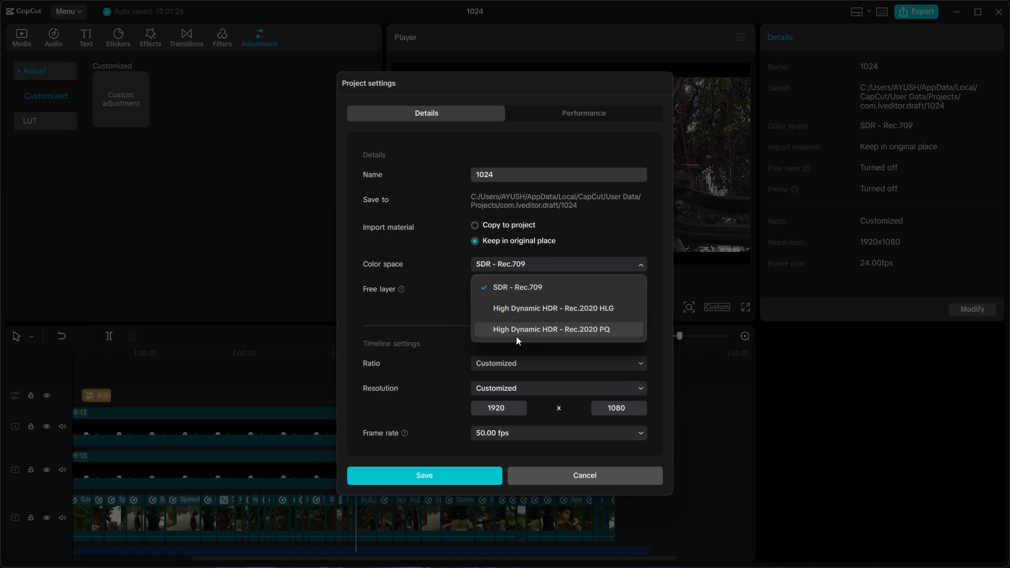
{"action": "left_click", "coordinate": [443, 305]}
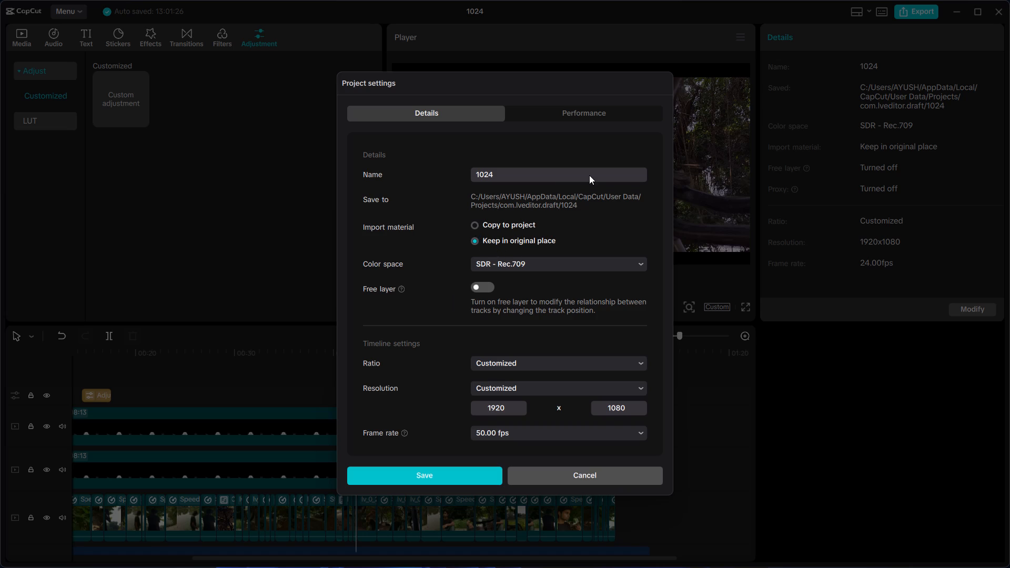
Turn on proxy at 720P resolution in the project's performance settings and save the project settings.
{"action": "left_click", "coordinate": [643, 115]}
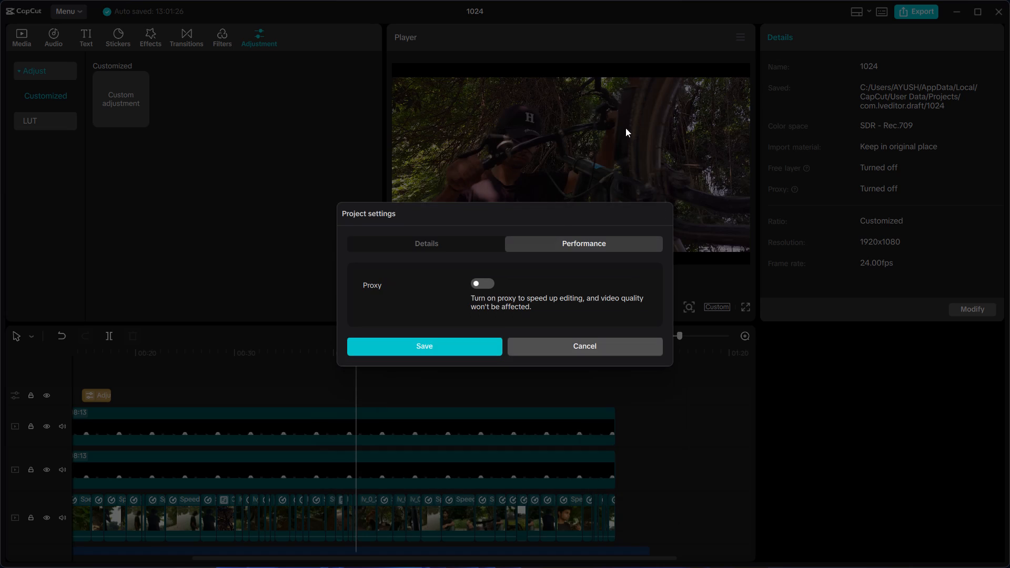
{"action": "left_click", "coordinate": [493, 283]}
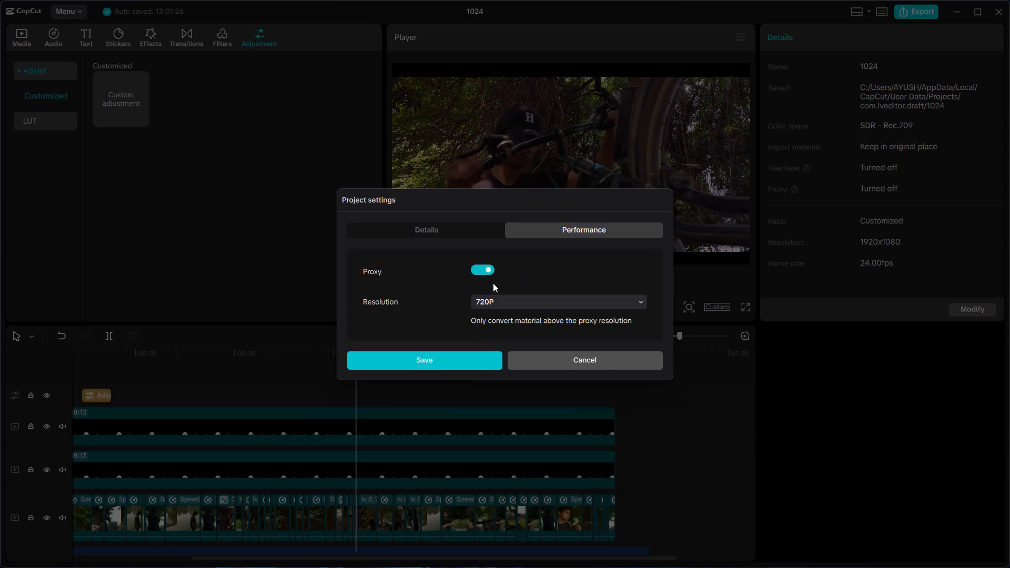
{"action": "left_click", "coordinate": [480, 371]}
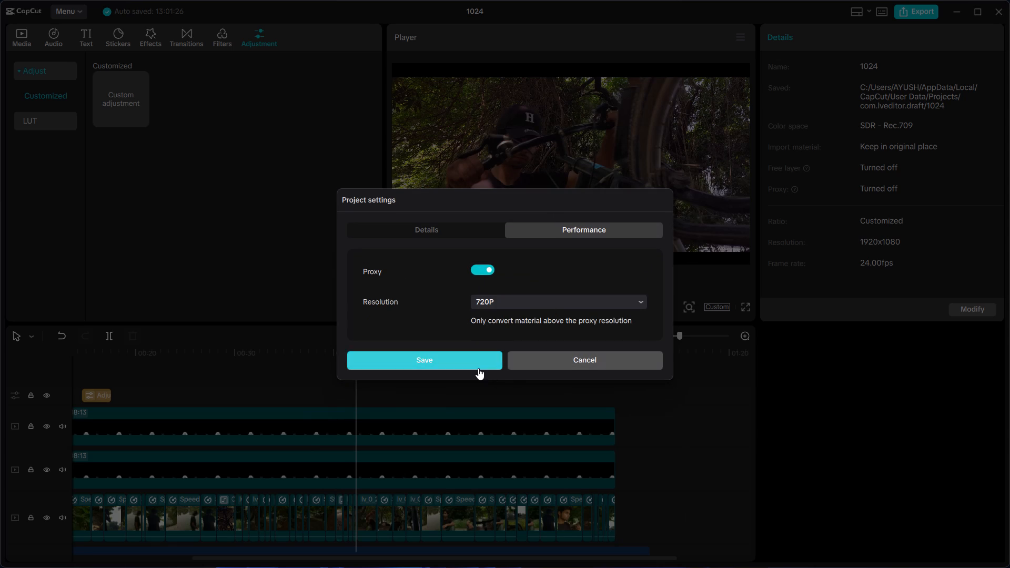
{"action": "left_click", "coordinate": [478, 368]}
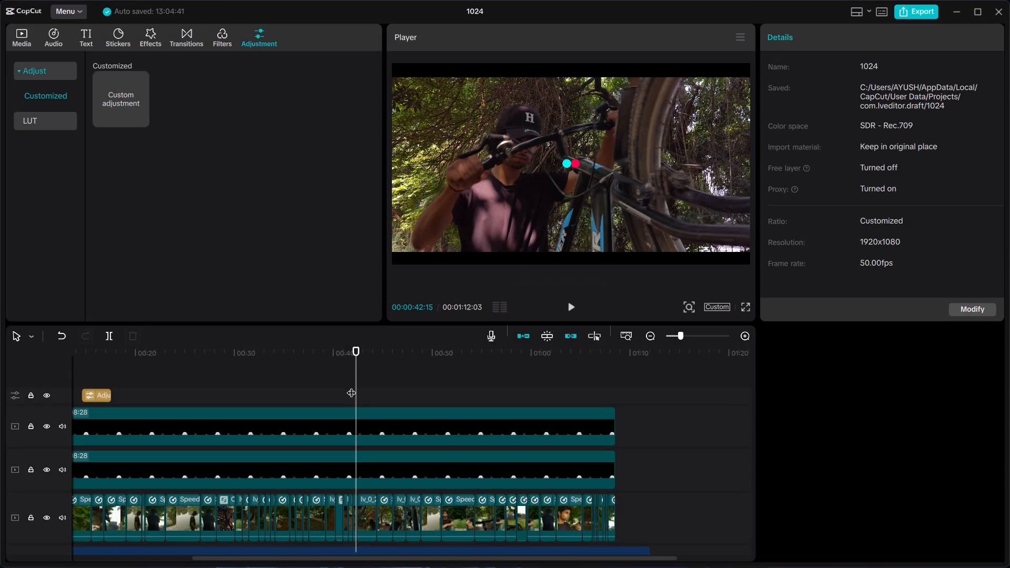
Return the playhead to the start of the timeline and play the video to about 6 seconds to check playback.
{"action": "left_click_drag", "start_coordinate": [356, 386], "coordinate": [352, 386]}
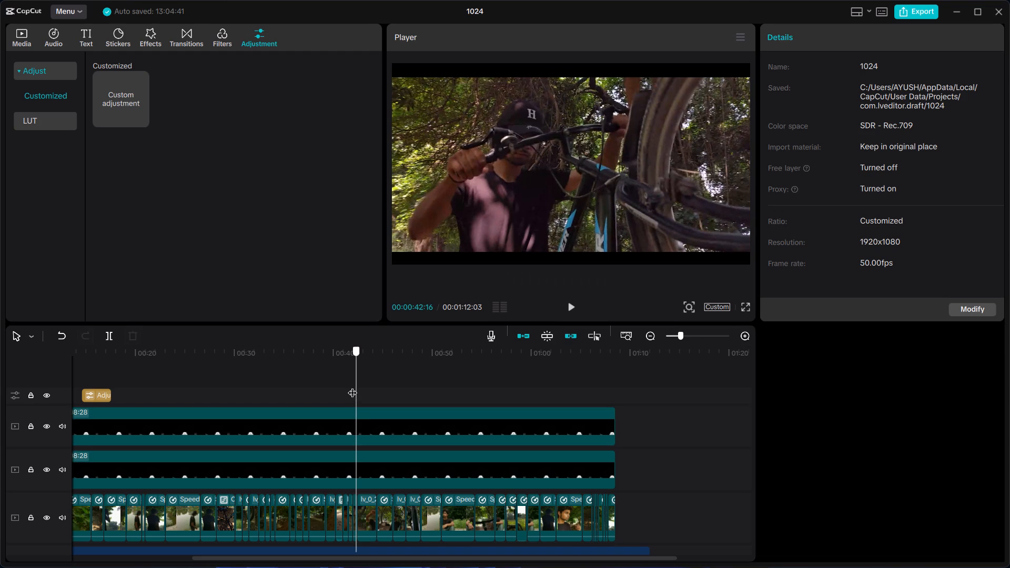
{"action": "left_click_drag", "start_coordinate": [352, 386], "coordinate": [167, 402]}
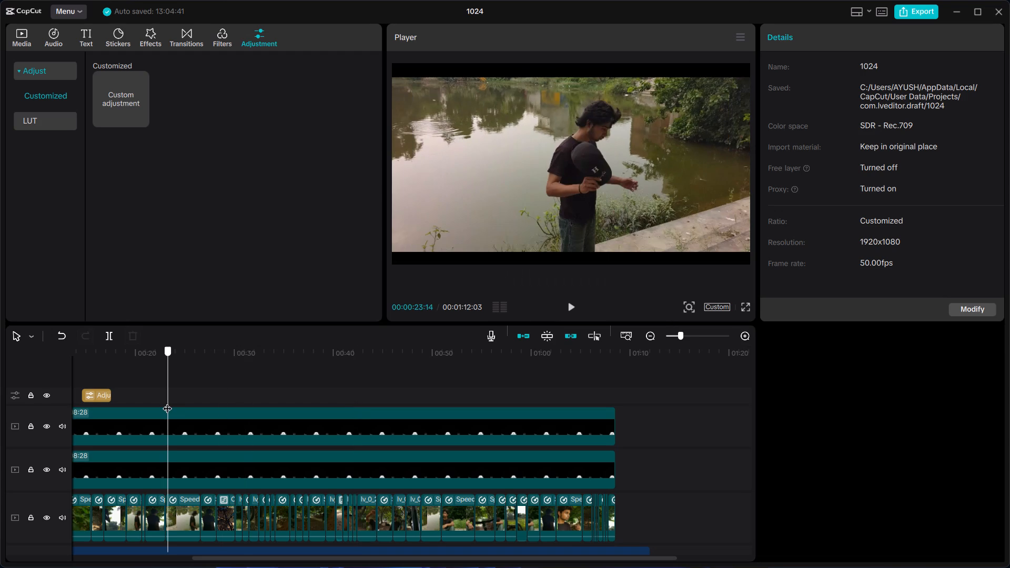
{"action": "left_click_drag", "start_coordinate": [167, 402], "coordinate": [86, 407]}
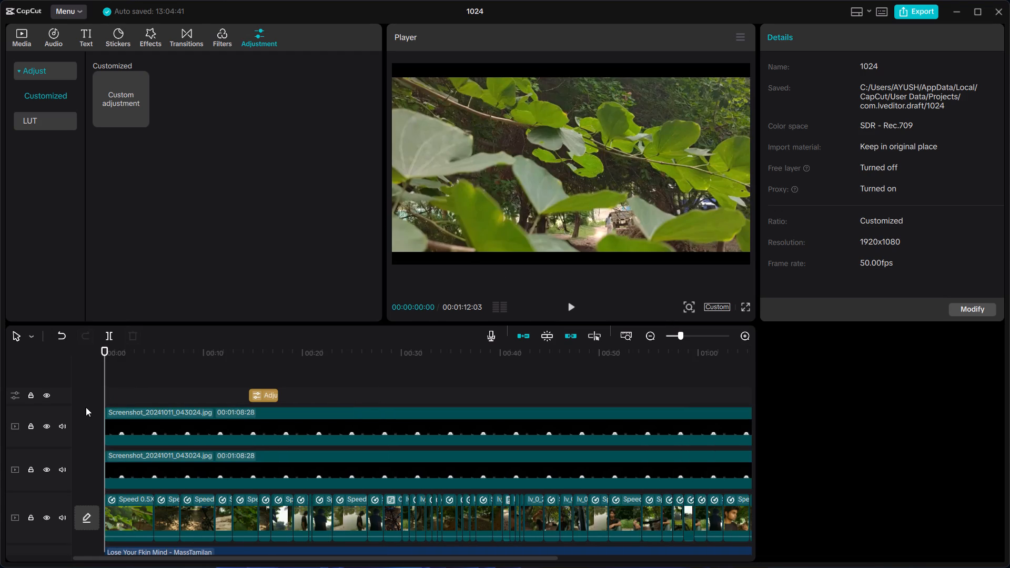
{"action": "key", "text": "space"}
{"action": "key", "text": "space"}
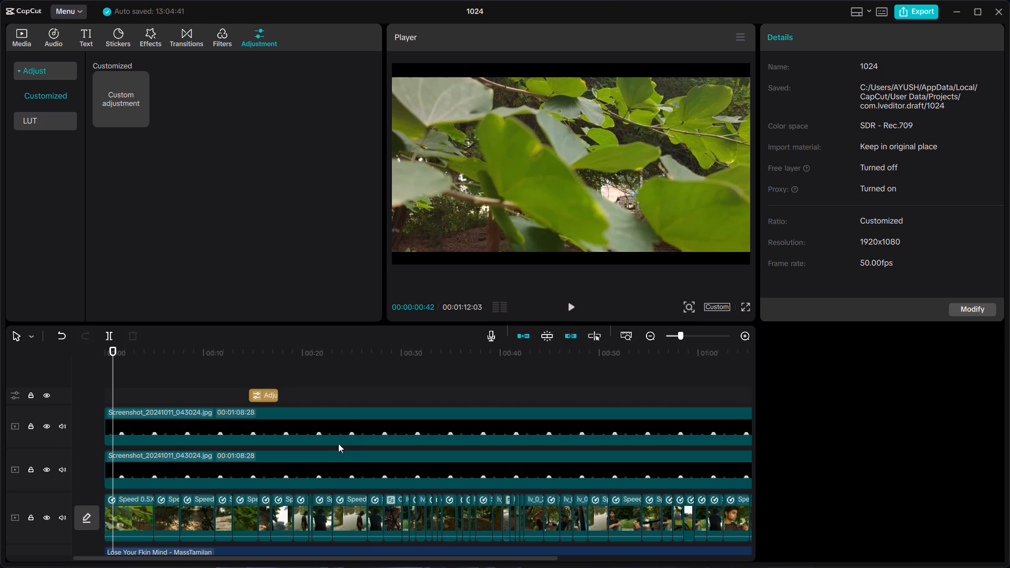
{"action": "key", "text": "space"}
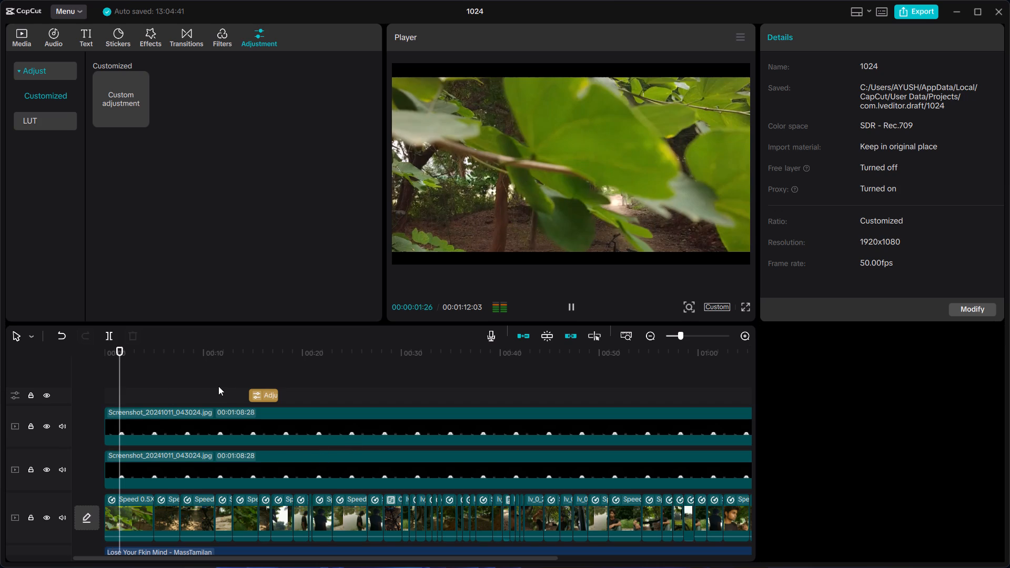
{"action": "left_click", "coordinate": [737, 305]}
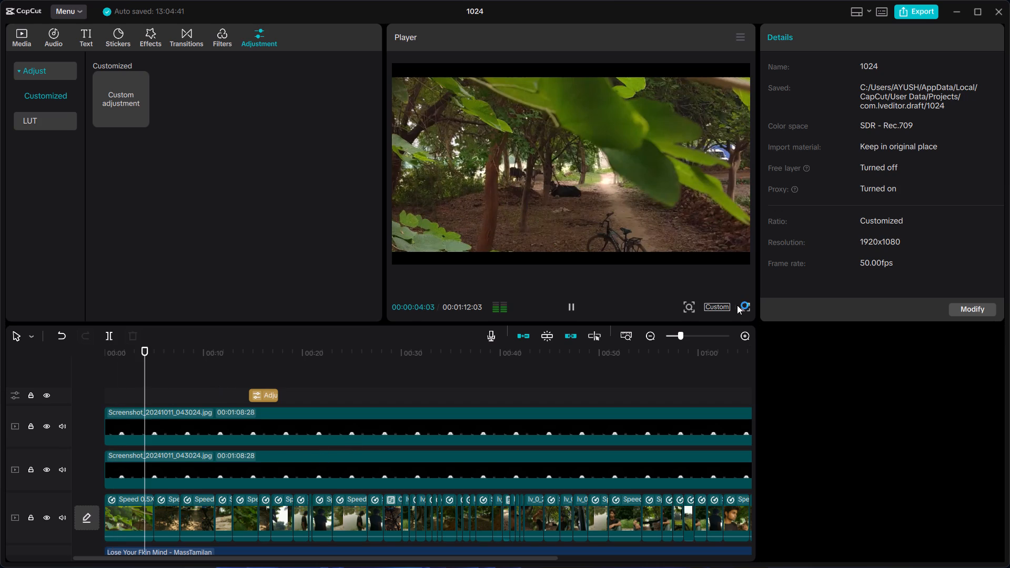
{"action": "key", "text": "space"}
{"action": "key", "text": "space"}
{"action": "key", "text": "space"}
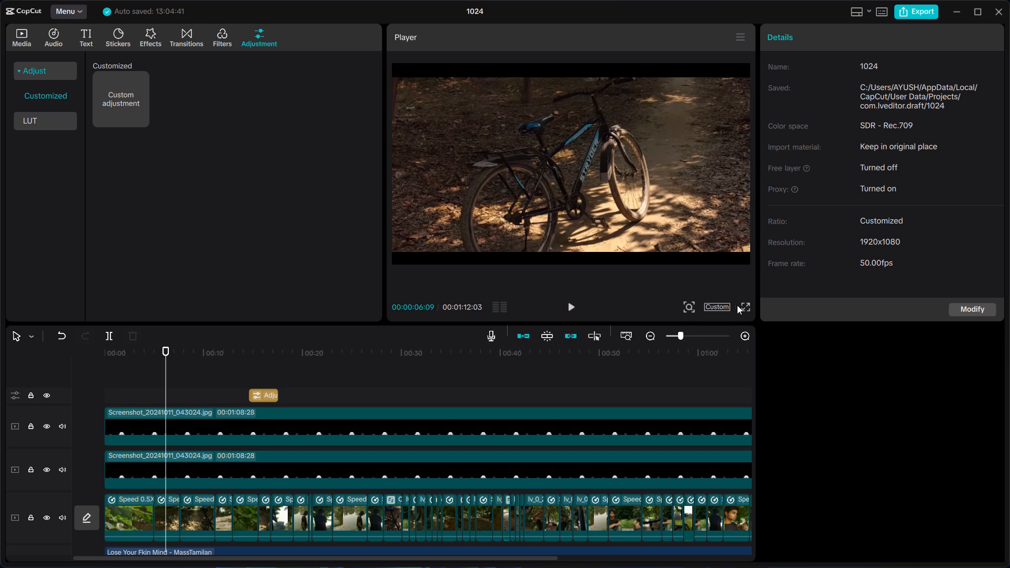
Rewind the video in the full-screen preview and start playing it from the beginning.
{"action": "left_click", "coordinate": [742, 307]}
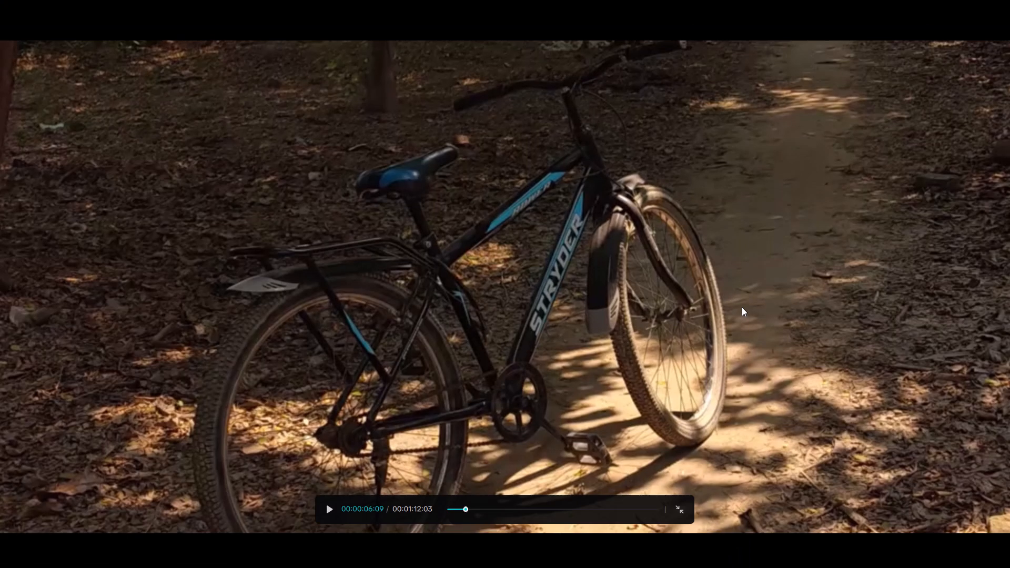
{"action": "left_click_drag", "start_coordinate": [468, 509], "coordinate": [402, 506]}
{"action": "left_click", "coordinate": [358, 402]}
{"action": "left_click", "coordinate": [358, 402]}
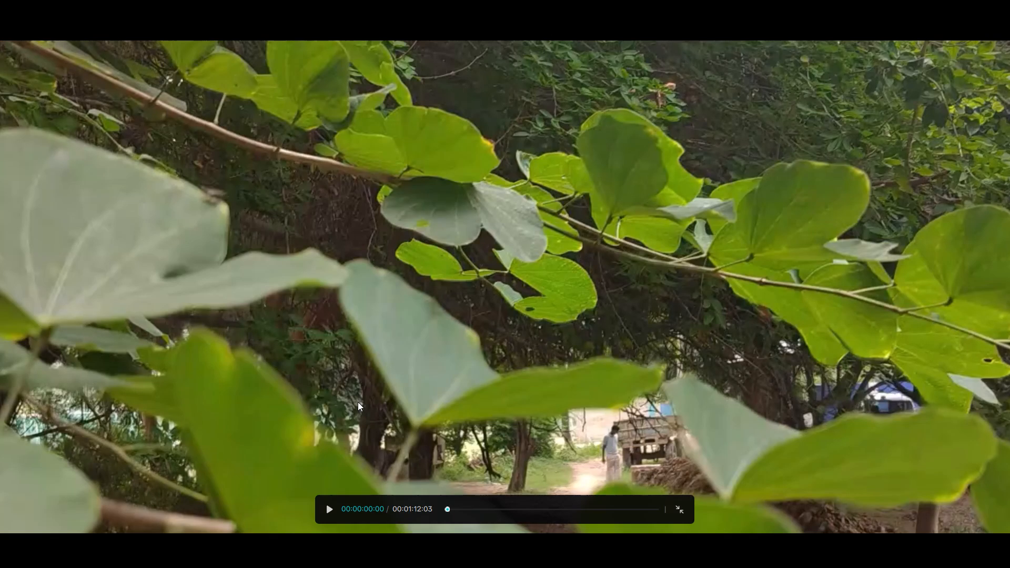
{"action": "left_click", "coordinate": [678, 505]}
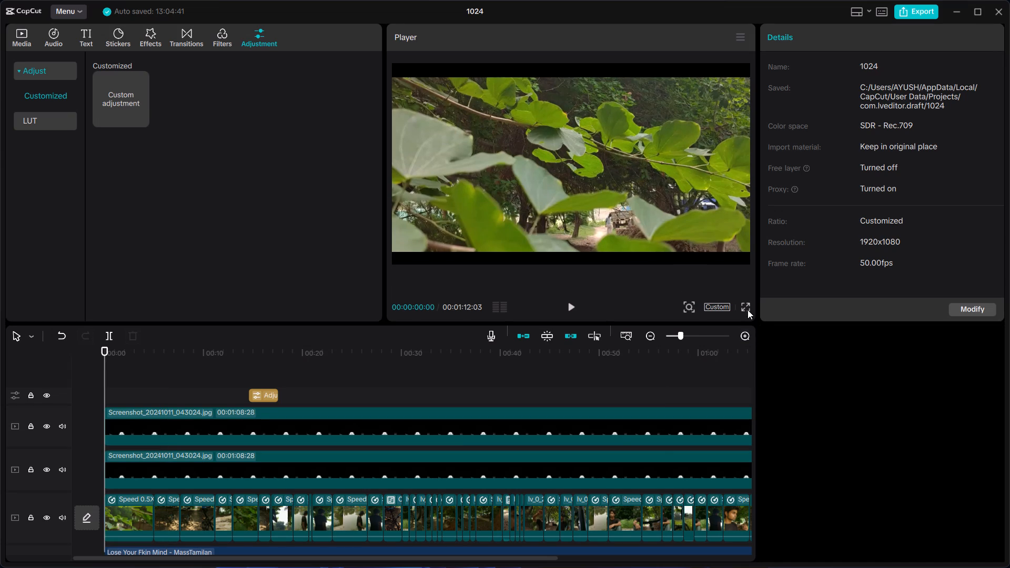
{"action": "left_click", "coordinate": [747, 307]}
{"action": "left_click", "coordinate": [614, 314]}
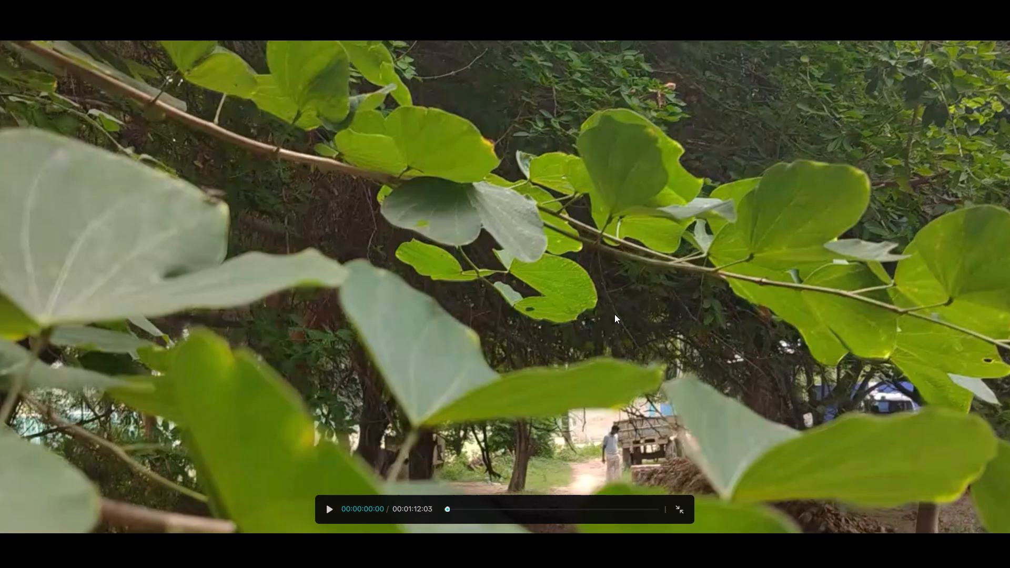
{"action": "left_click", "coordinate": [239, 384]}
{"action": "double_click", "coordinate": [503, 508]}
{"action": "left_click_drag", "start_coordinate": [503, 508], "coordinate": [397, 502]}
{"action": "left_click", "coordinate": [393, 435]}
{"action": "key", "text": "space"}
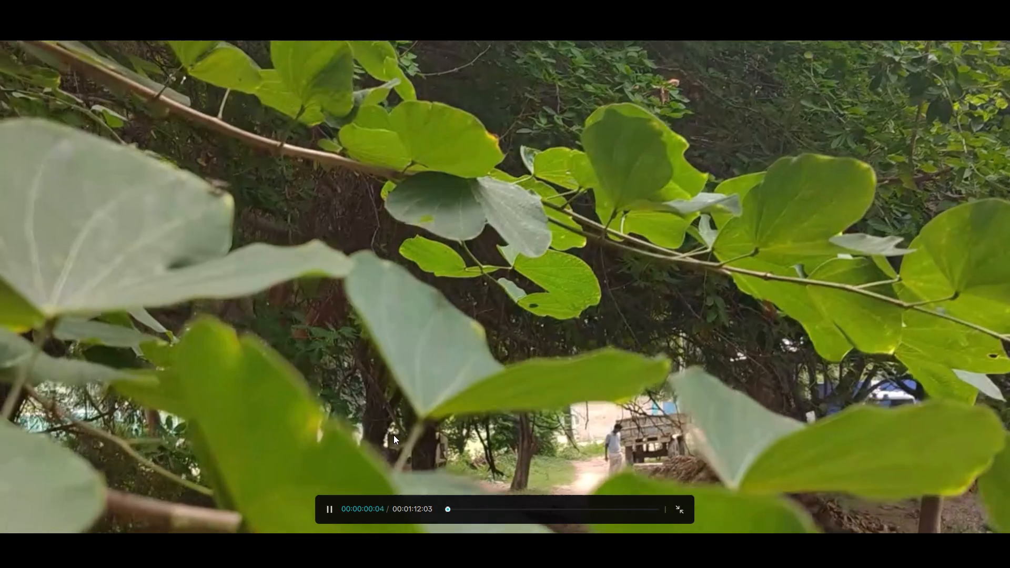
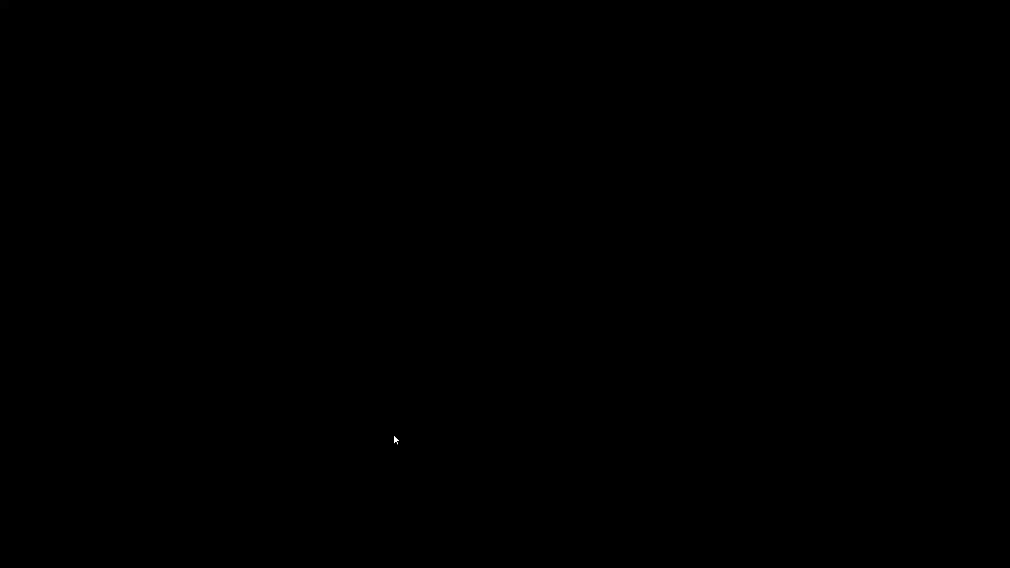
Check the last seconds of the video in the full-screen preview and return to the editor.
{"action": "left_click", "coordinate": [673, 522]}
{"action": "left_click_drag", "start_coordinate": [650, 511], "coordinate": [617, 507]}
{"action": "key", "text": "space"}
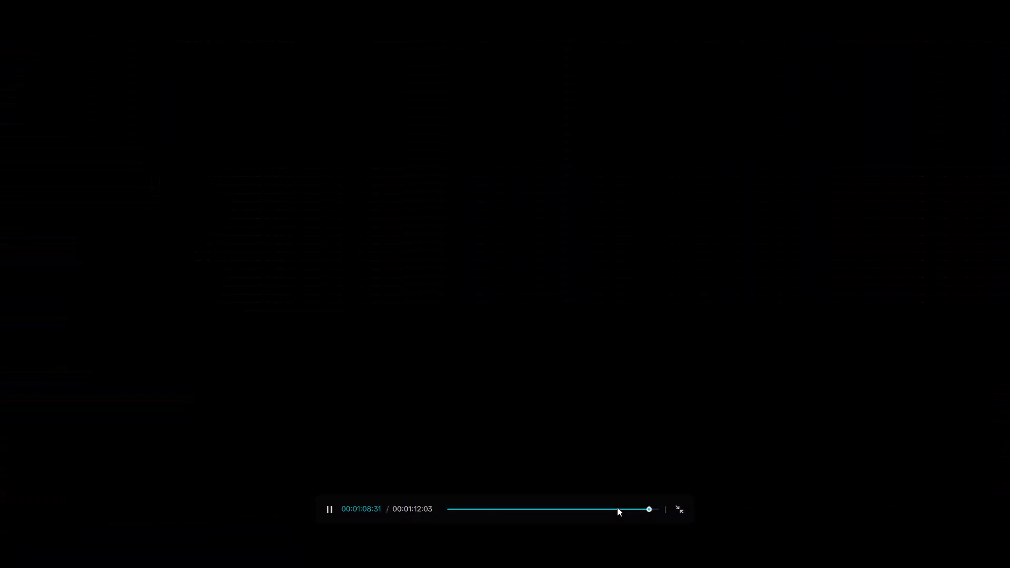
{"action": "left_click", "coordinate": [617, 507]}
{"action": "left_click", "coordinate": [676, 509]}
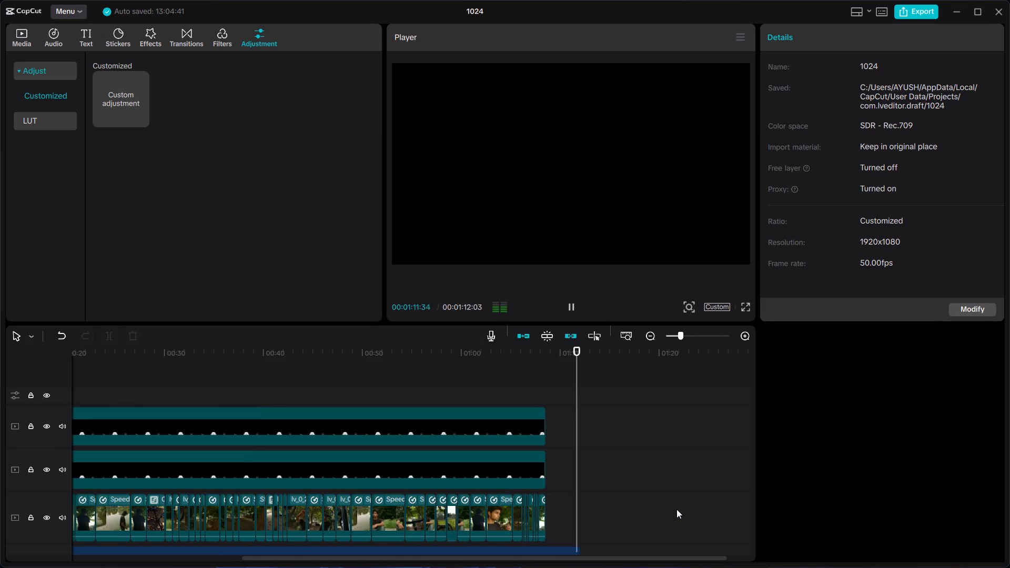
Scrub back from the end to about 11 seconds and examine the basic video settings of the main-track clip at about 23 seconds.
{"action": "left_click_drag", "start_coordinate": [587, 497], "coordinate": [566, 500]}
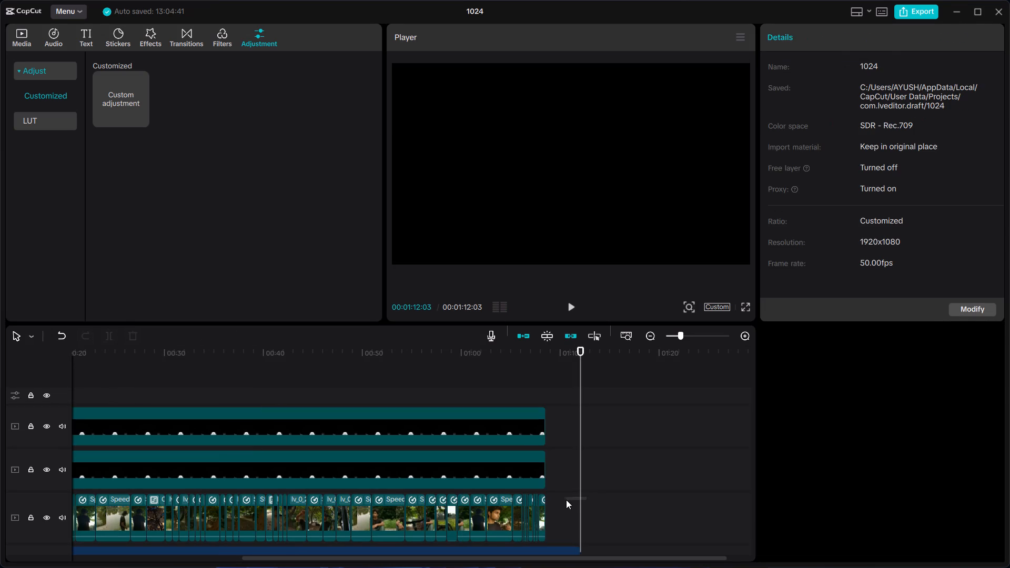
{"action": "left_click_drag", "start_coordinate": [566, 500], "coordinate": [579, 498]}
{"action": "left_click_drag", "start_coordinate": [579, 498], "coordinate": [140, 472]}
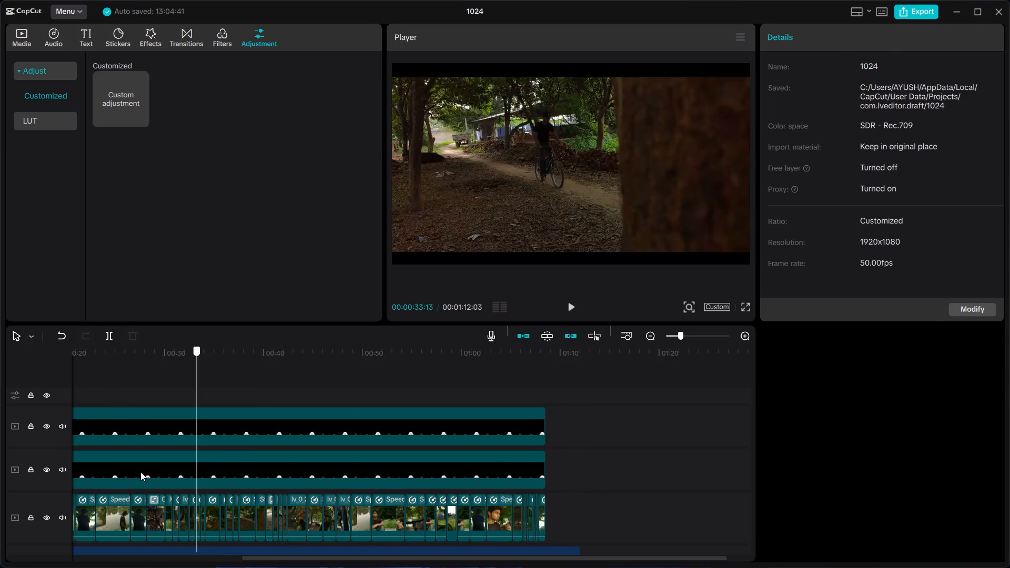
{"action": "left_click_drag", "start_coordinate": [140, 472], "coordinate": [71, 472]}
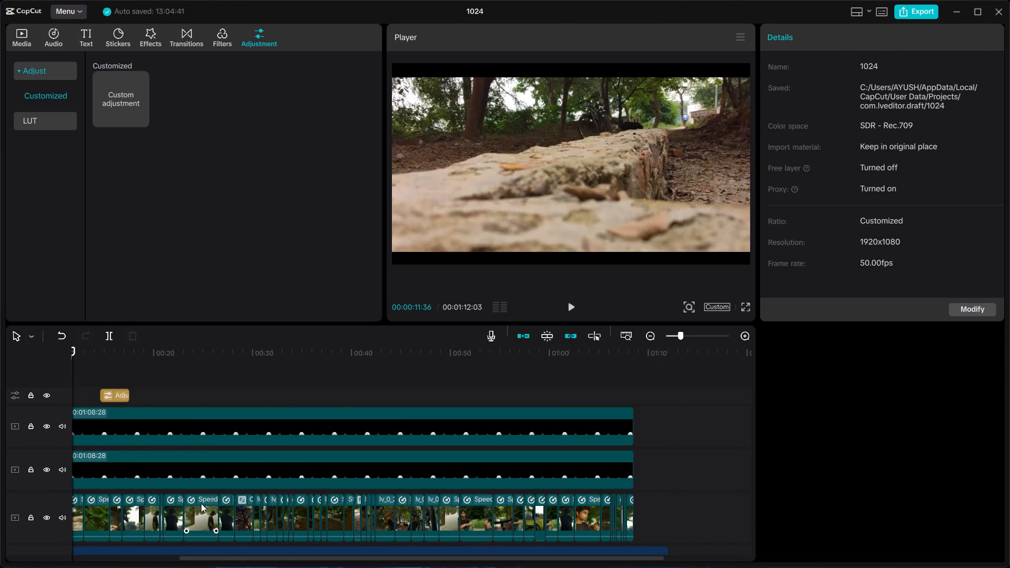
{"action": "left_click", "coordinate": [201, 503]}
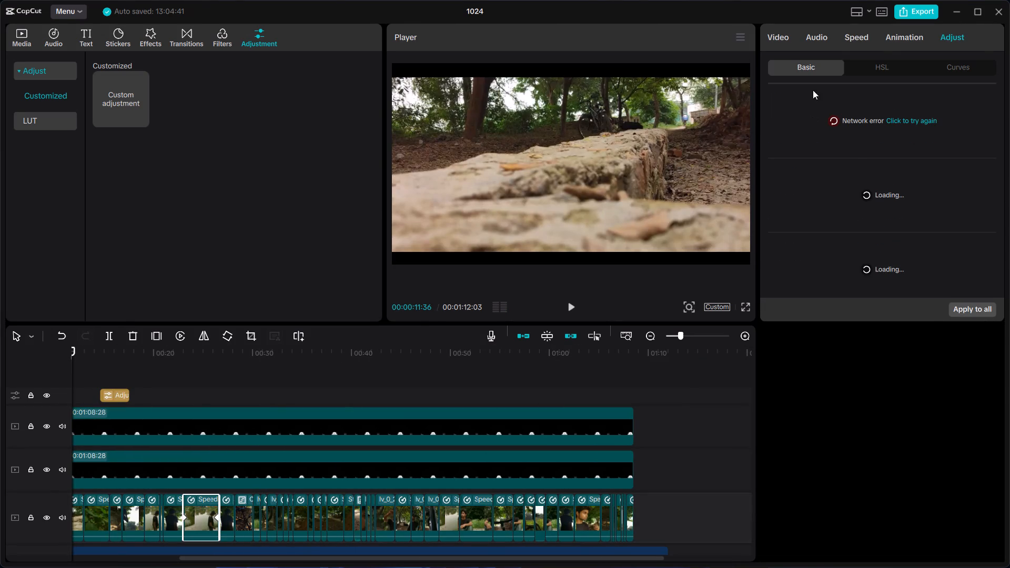
{"action": "left_click", "coordinate": [787, 37]}
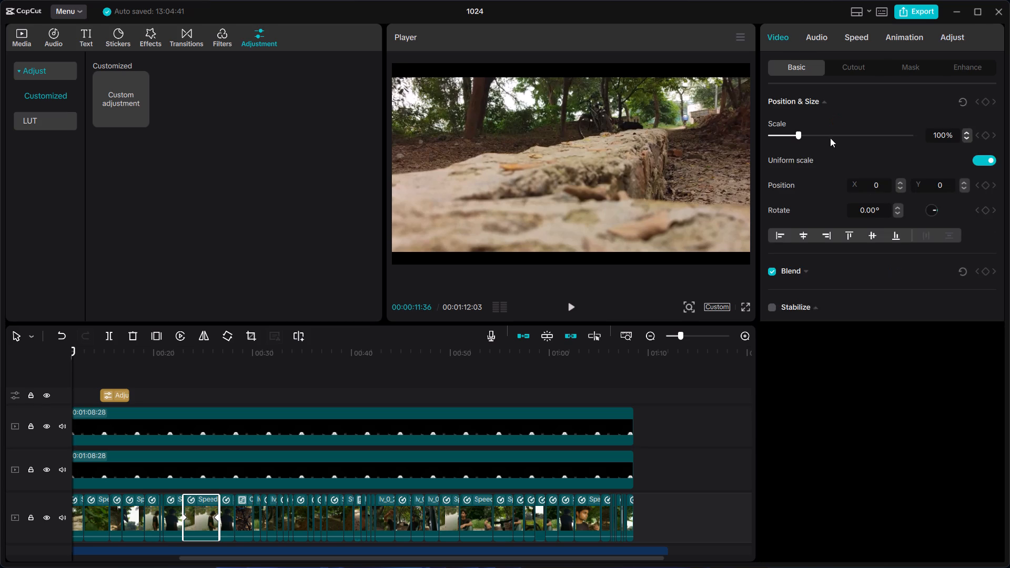
{"action": "scroll", "coordinate": [832, 175], "scroll_direction": "down", "scroll_amount": 1}
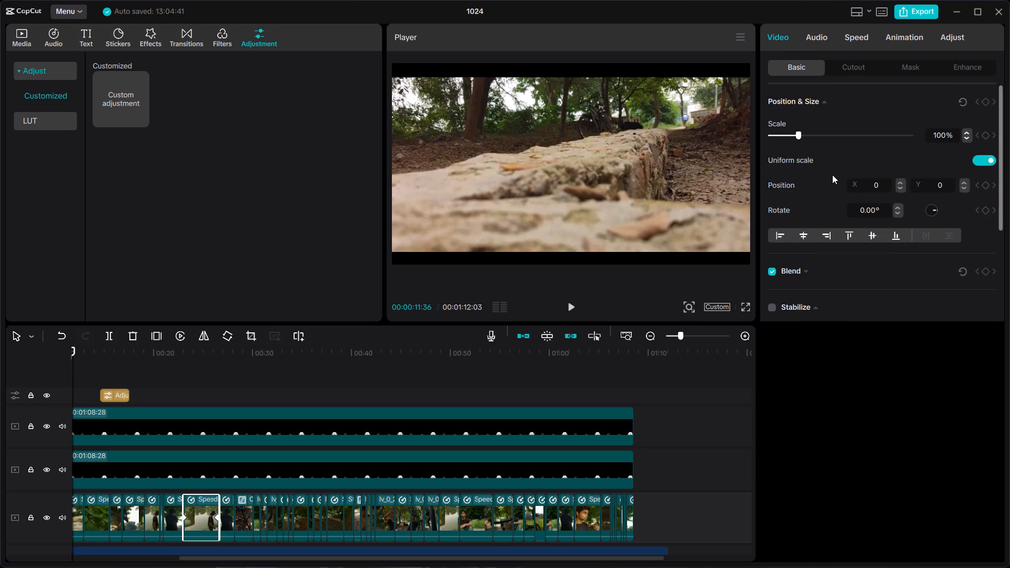
{"action": "scroll", "coordinate": [832, 175], "scroll_direction": "down", "scroll_amount": 1}
Delete the adjustment layer at about 16 seconds on the timeline.
{"action": "left_click", "coordinate": [654, 386]}
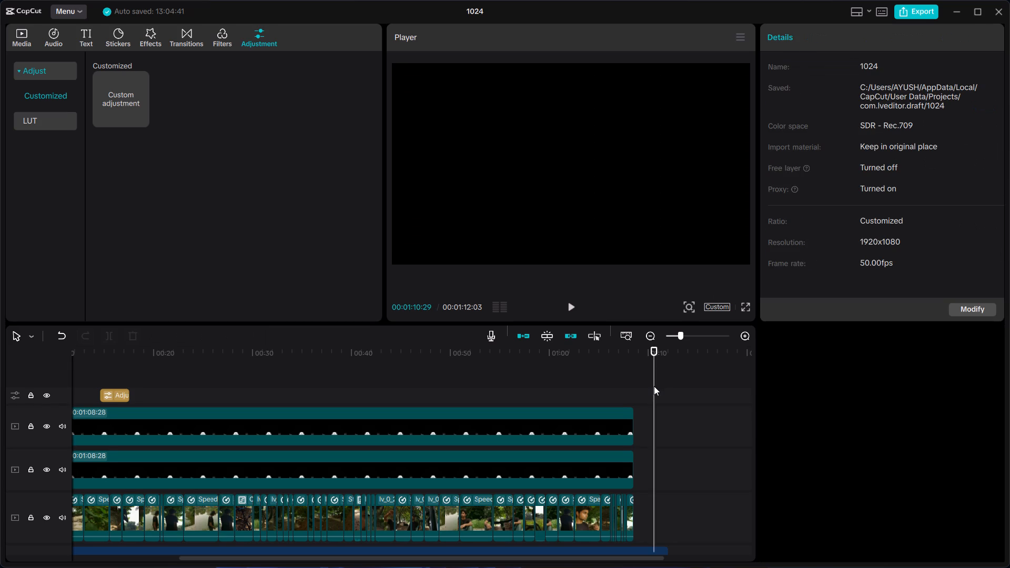
{"action": "left_click_drag", "start_coordinate": [654, 386], "coordinate": [459, 396]}
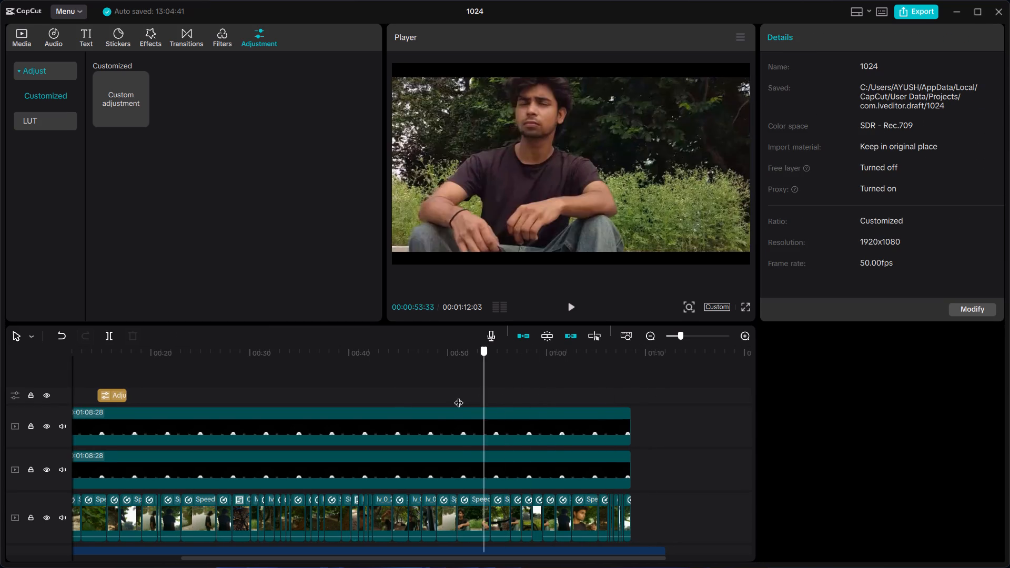
{"action": "left_click_drag", "start_coordinate": [459, 396], "coordinate": [190, 392]}
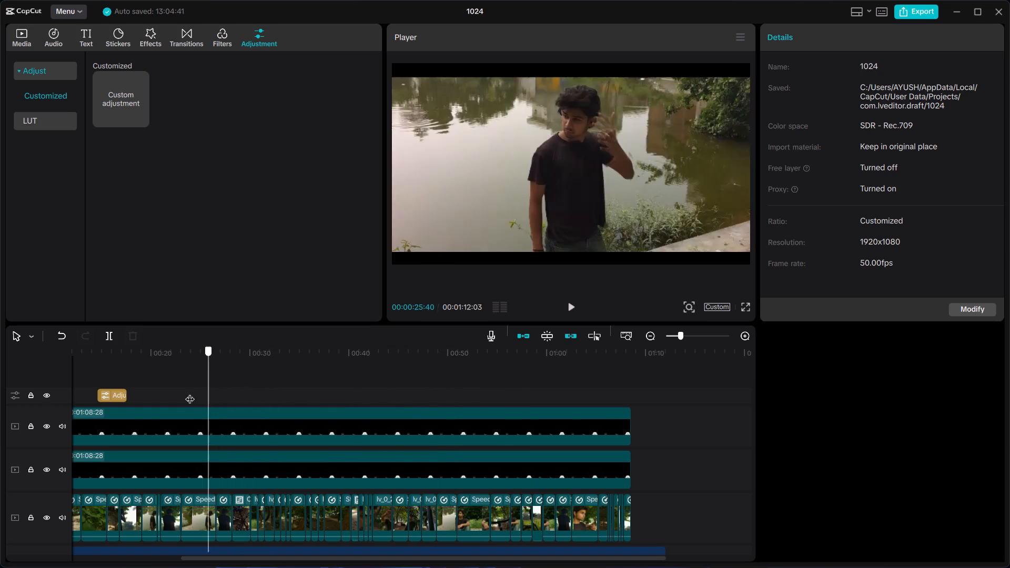
{"action": "left_click_drag", "start_coordinate": [190, 392], "coordinate": [116, 392]}
{"action": "left_click", "coordinate": [116, 392]}
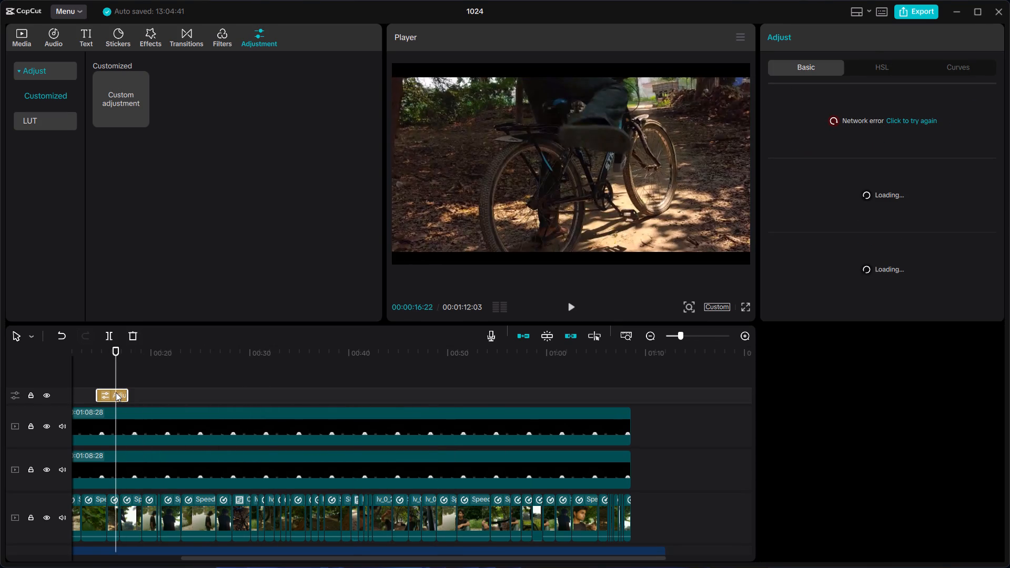
{"action": "left_click", "coordinate": [132, 331]}
Return the playhead to the start of the timeline and start playing the video.
{"action": "left_click_drag", "start_coordinate": [114, 371], "coordinate": [23, 384]}
{"action": "key", "text": "space"}
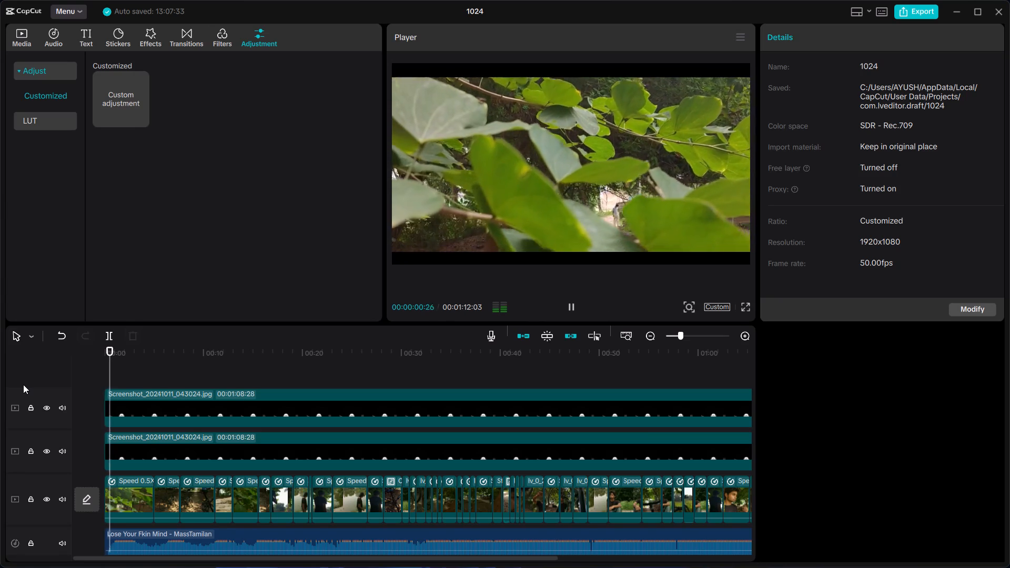
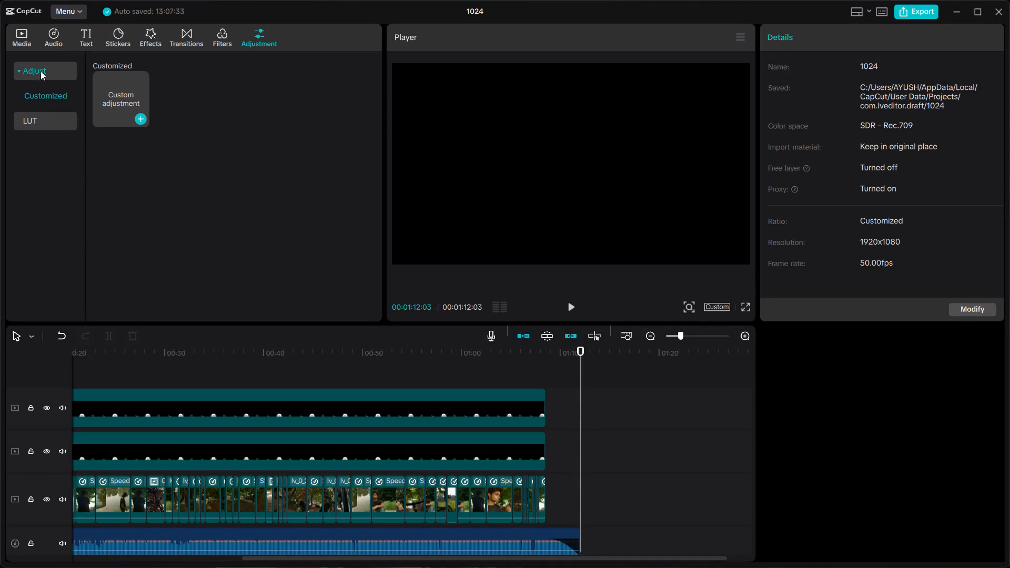
Look through the text options, including effects, text templates, auto captions and local captions.
{"action": "left_click_drag", "start_coordinate": [109, 36], "coordinate": [89, 34]}
{"action": "left_click", "coordinate": [89, 34]}
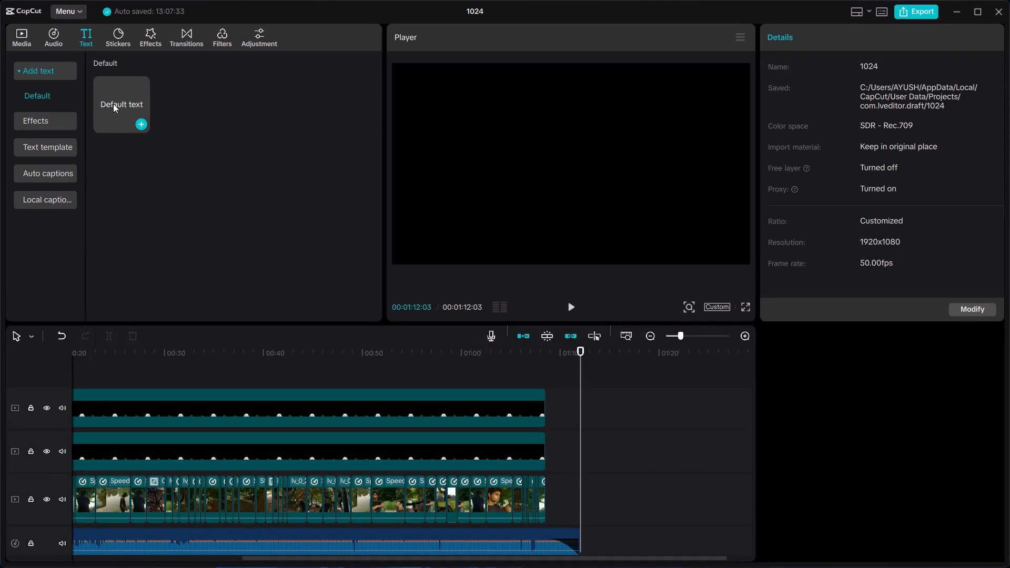
{"action": "left_click", "coordinate": [53, 124]}
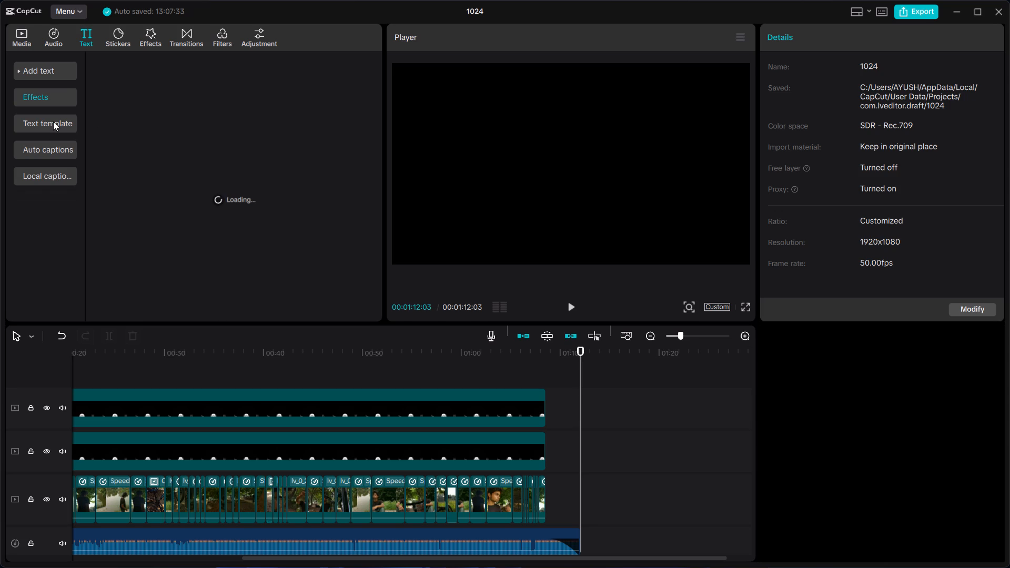
{"action": "left_click", "coordinate": [53, 121]}
{"action": "left_click", "coordinate": [49, 159]}
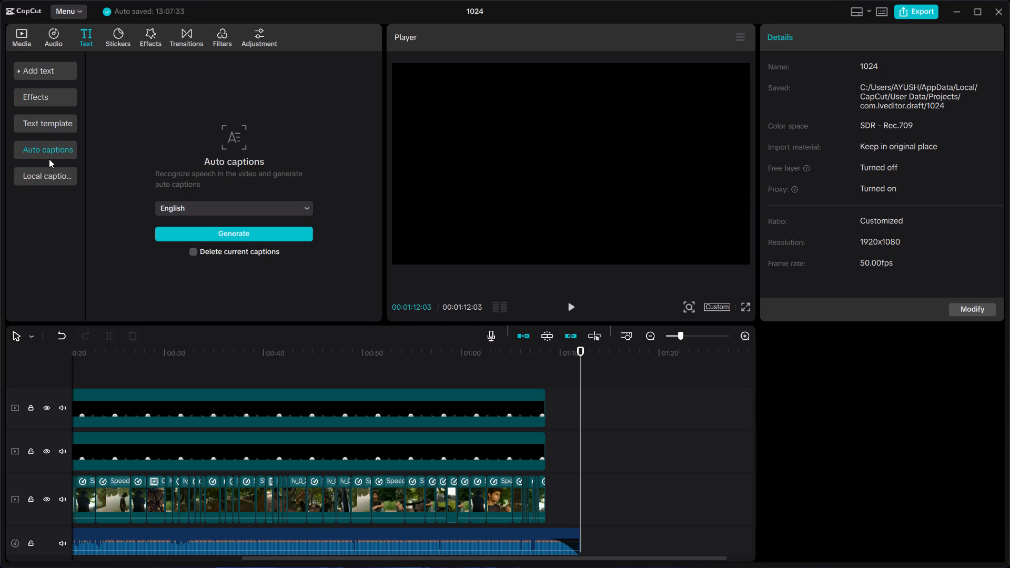
{"action": "left_click", "coordinate": [47, 165]}
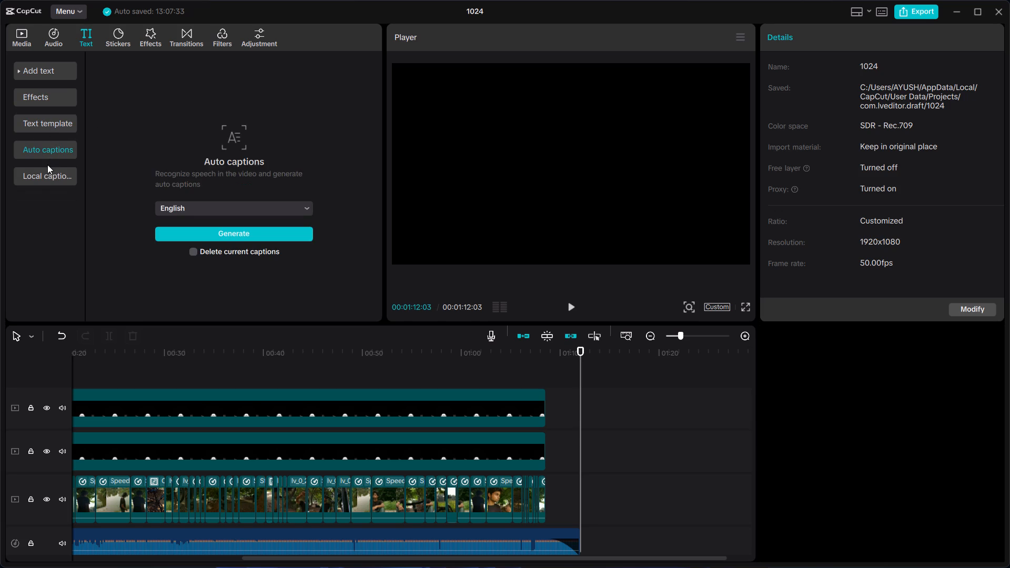
{"action": "left_click", "coordinate": [39, 173]}
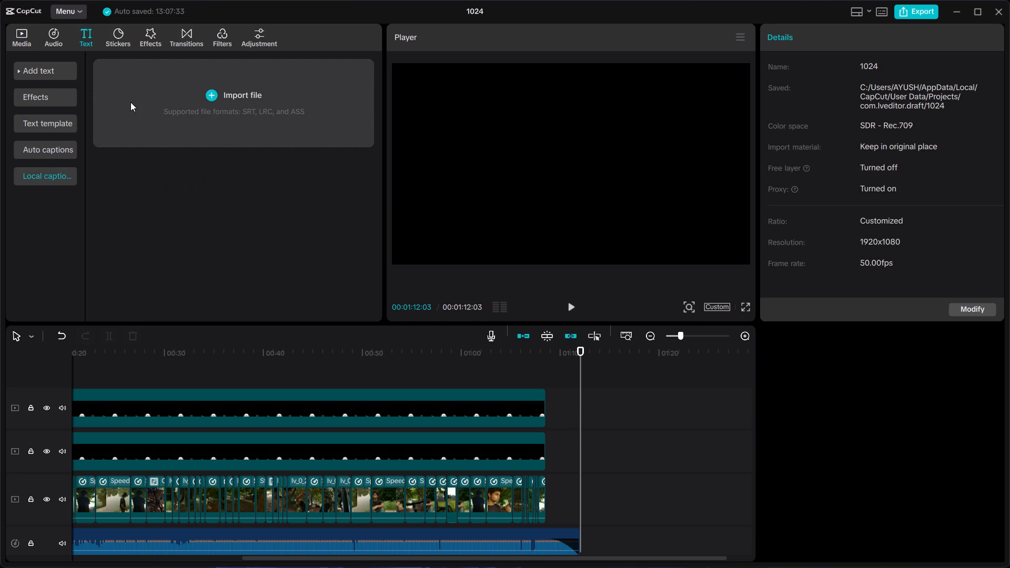
{"action": "left_click", "coordinate": [40, 80]}
Add a default text clip on a new track above the video tracks at about 50 seconds.
{"action": "left_click", "coordinate": [103, 117]}
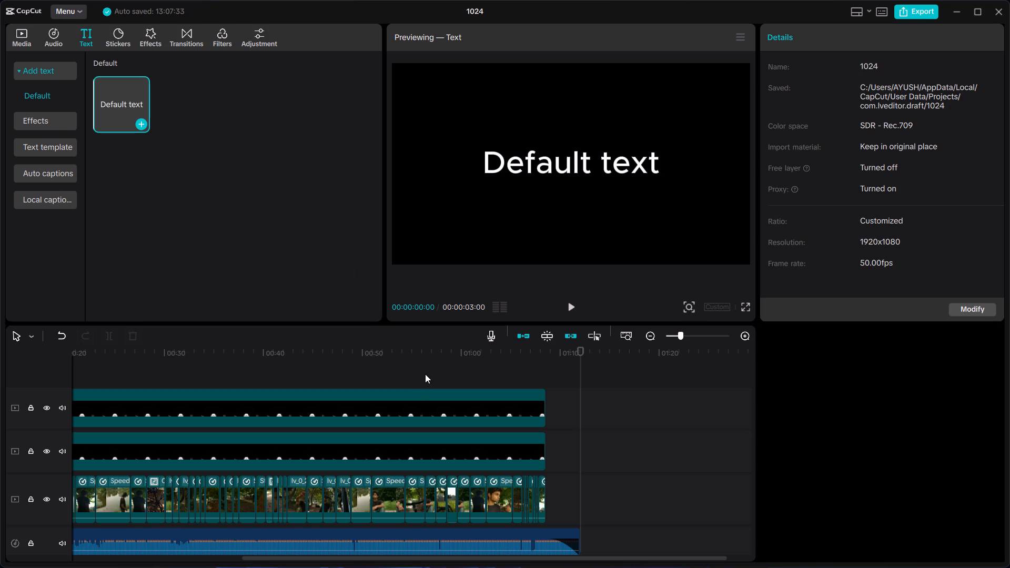
{"action": "scroll", "coordinate": [425, 374], "scroll_direction": "left", "scroll_amount": 1}
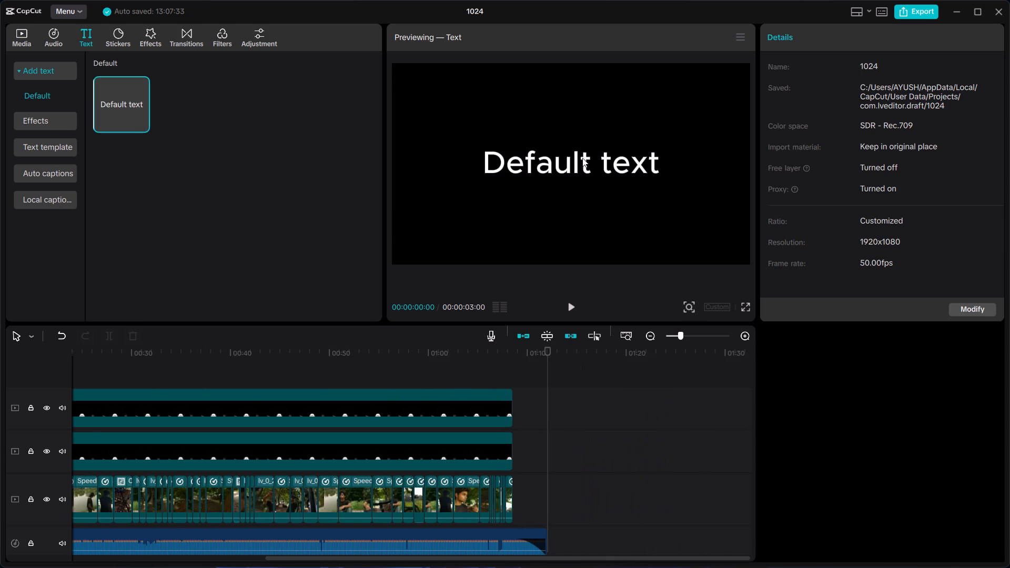
{"action": "left_click", "coordinate": [583, 157]}
{"action": "left_click", "coordinate": [574, 159]}
{"action": "left_click_drag", "start_coordinate": [574, 159], "coordinate": [480, 502]}
{"action": "left_click_drag", "start_coordinate": [134, 106], "coordinate": [153, 134]}
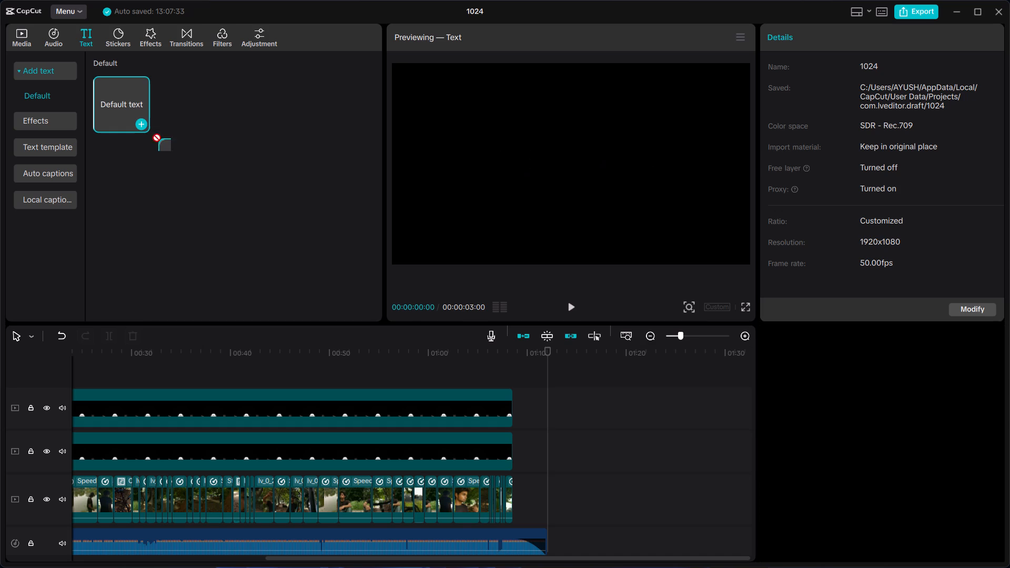
{"action": "left_click_drag", "start_coordinate": [153, 134], "coordinate": [335, 391]}
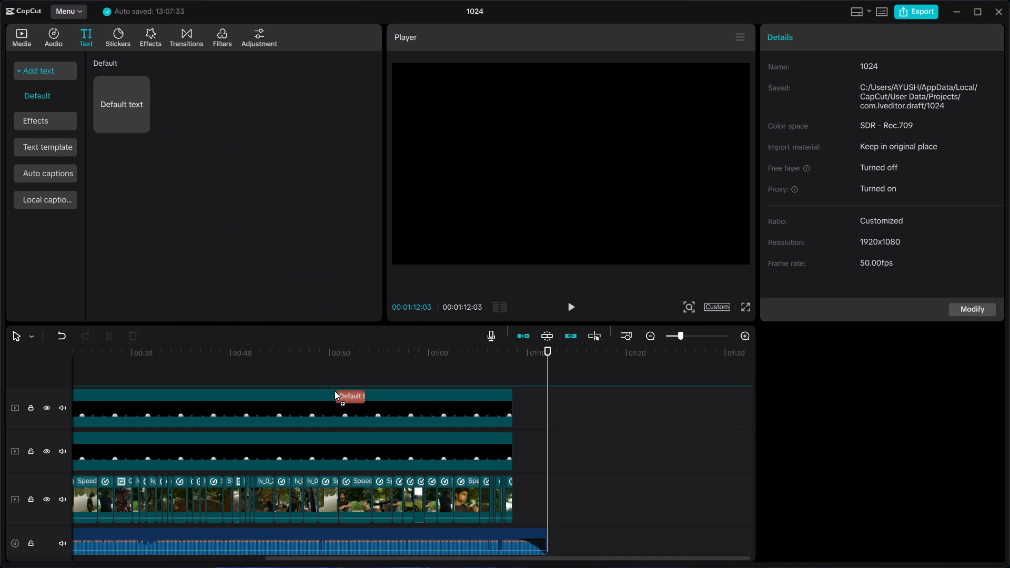
{"action": "left_click_drag", "start_coordinate": [335, 391], "coordinate": [331, 380]}
Move the text clip to start right after the last video clip and extend it to the audio's end at 01:12:03.
{"action": "left_click", "coordinate": [342, 399]}
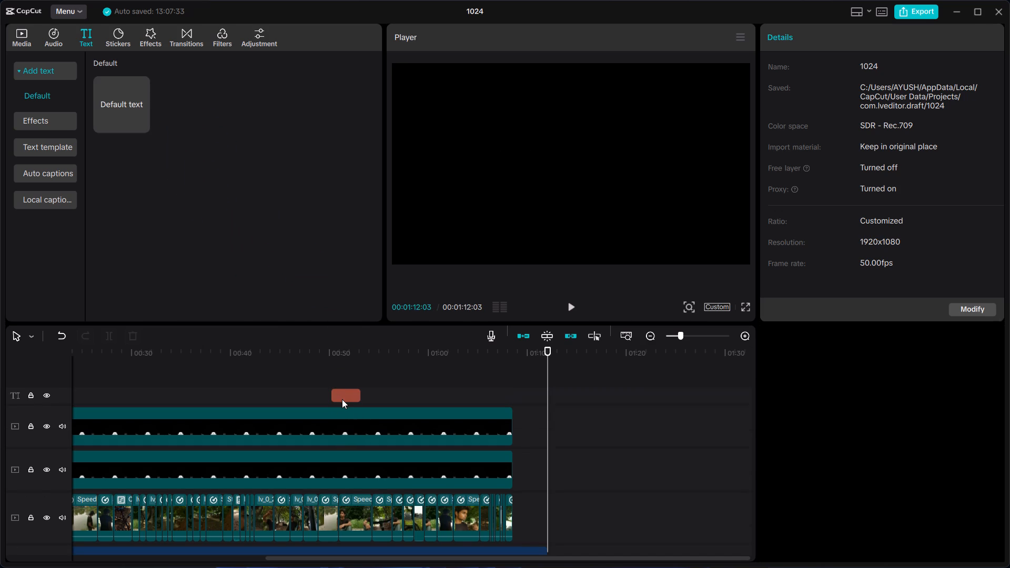
{"action": "left_click", "coordinate": [342, 397]}
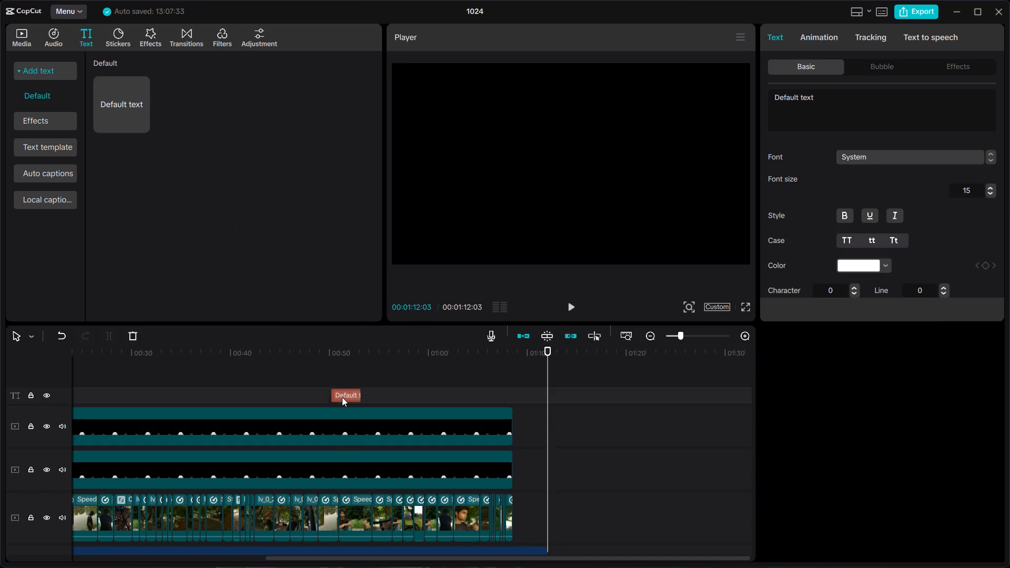
{"action": "left_click_drag", "start_coordinate": [342, 397], "coordinate": [500, 408]}
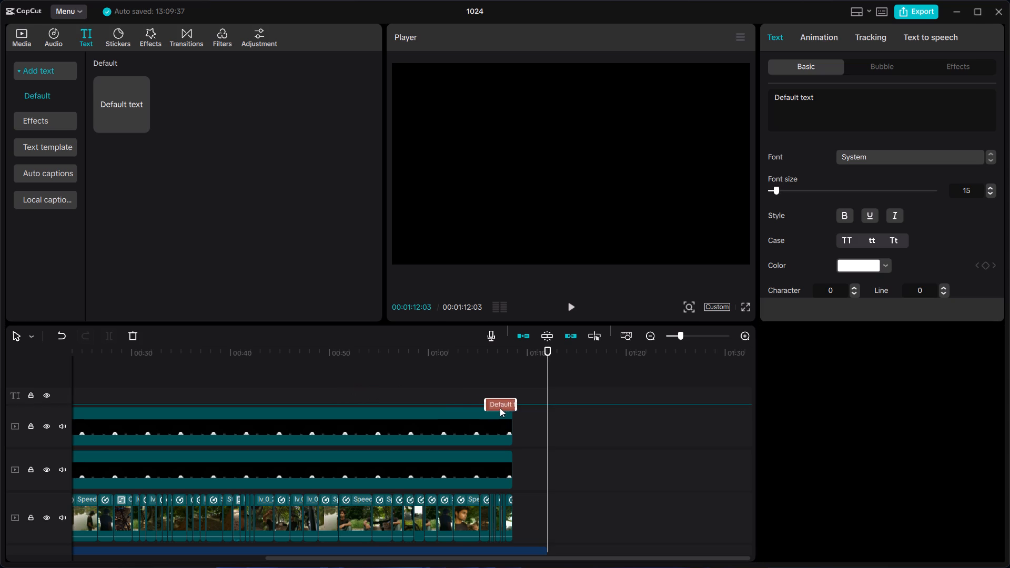
{"action": "left_click_drag", "start_coordinate": [500, 408], "coordinate": [524, 402]}
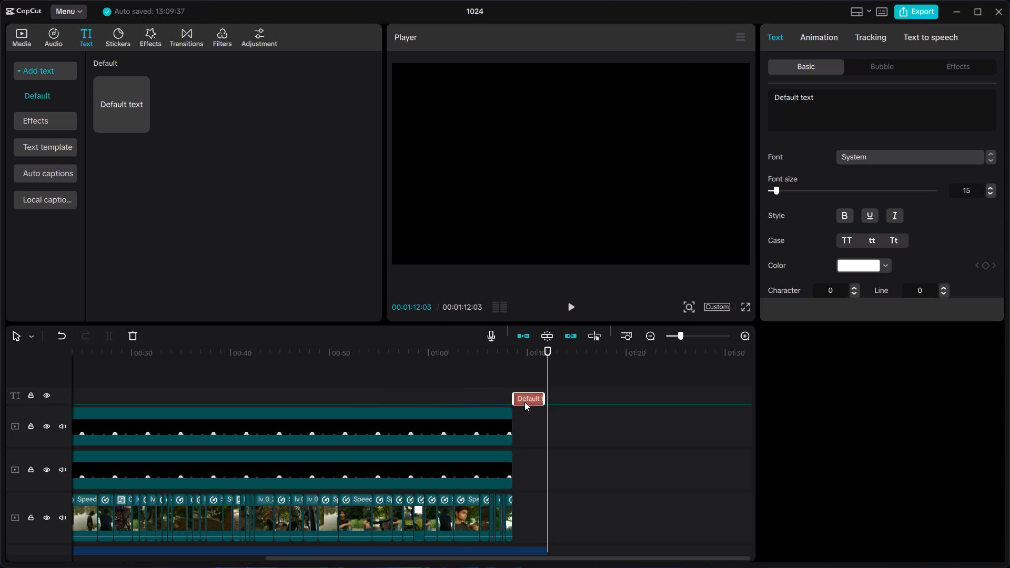
{"action": "left_click", "coordinate": [541, 394]}
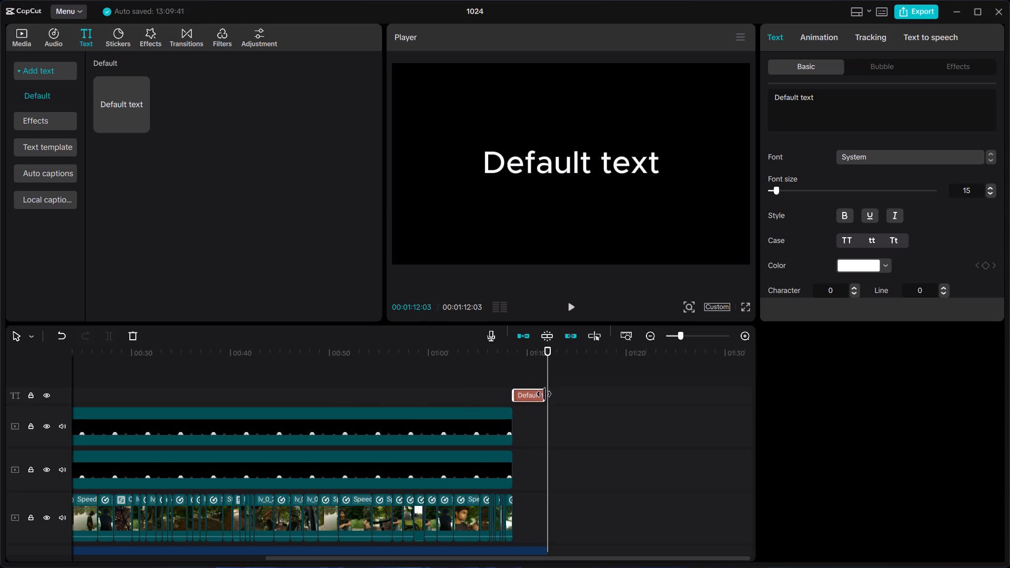
{"action": "left_click", "coordinate": [536, 390]}
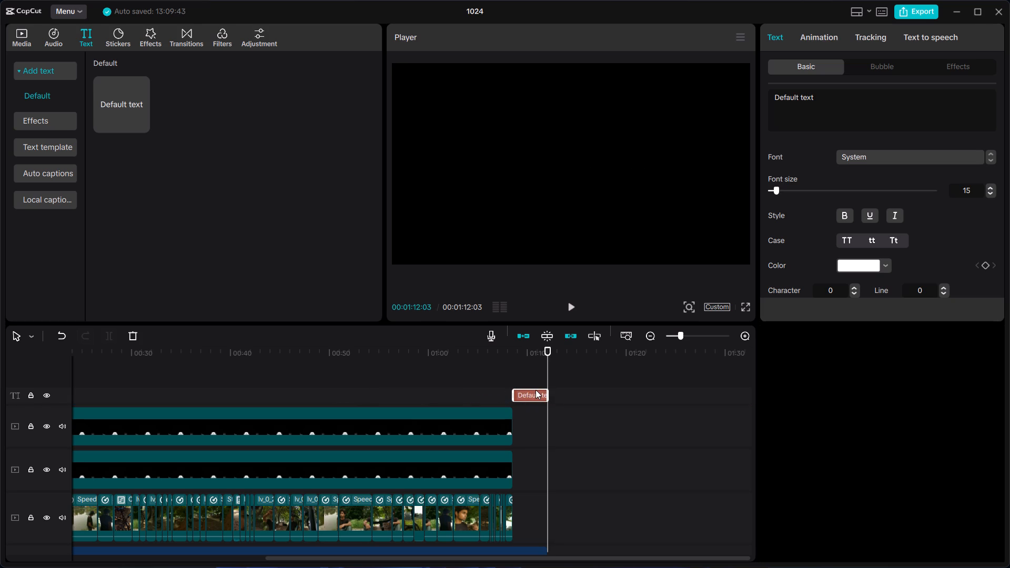
Place the playhead within the text clip at about 01:10 and select the text in the preview.
{"action": "double_click", "coordinate": [534, 429]}
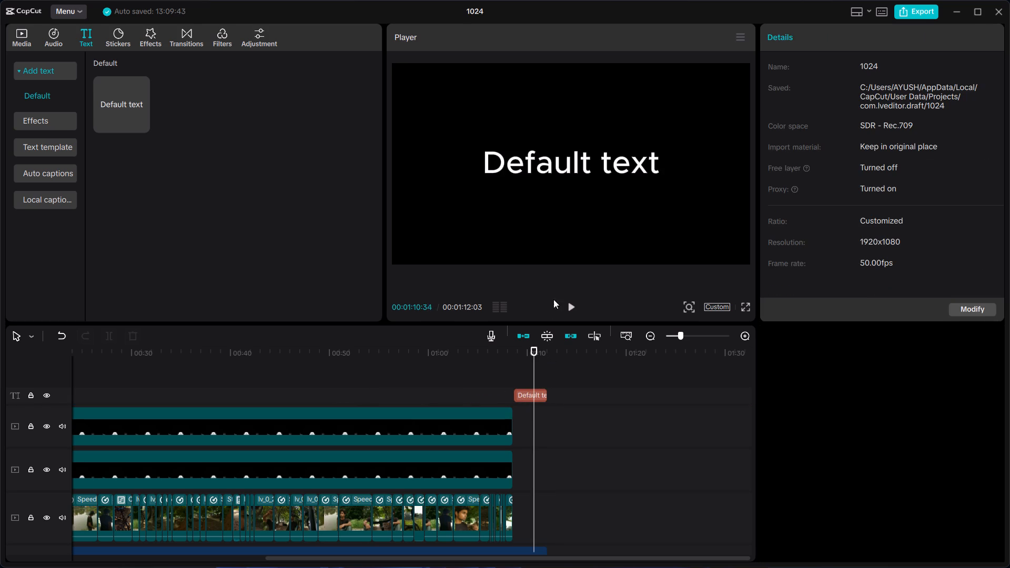
{"action": "left_click", "coordinate": [570, 171]}
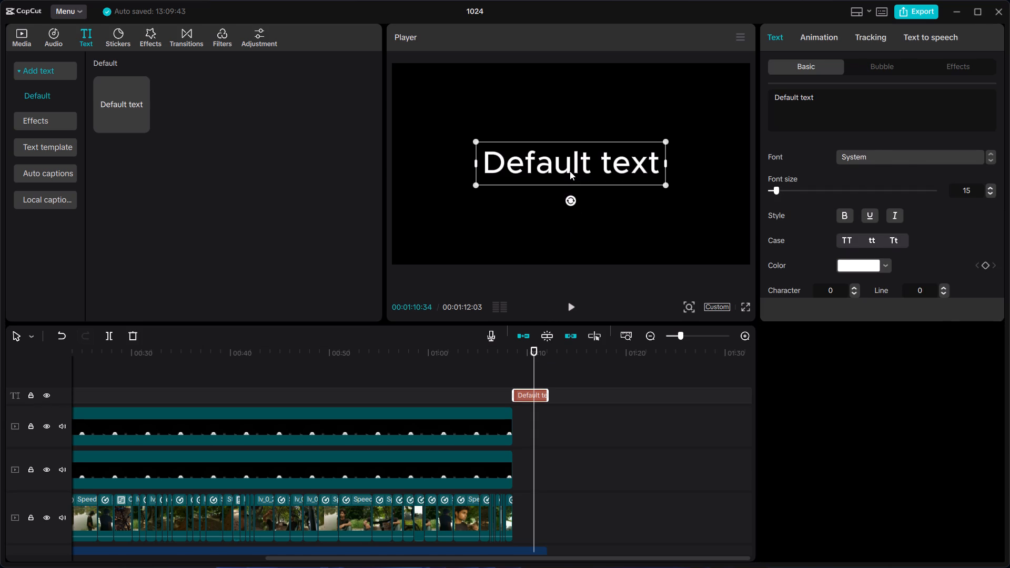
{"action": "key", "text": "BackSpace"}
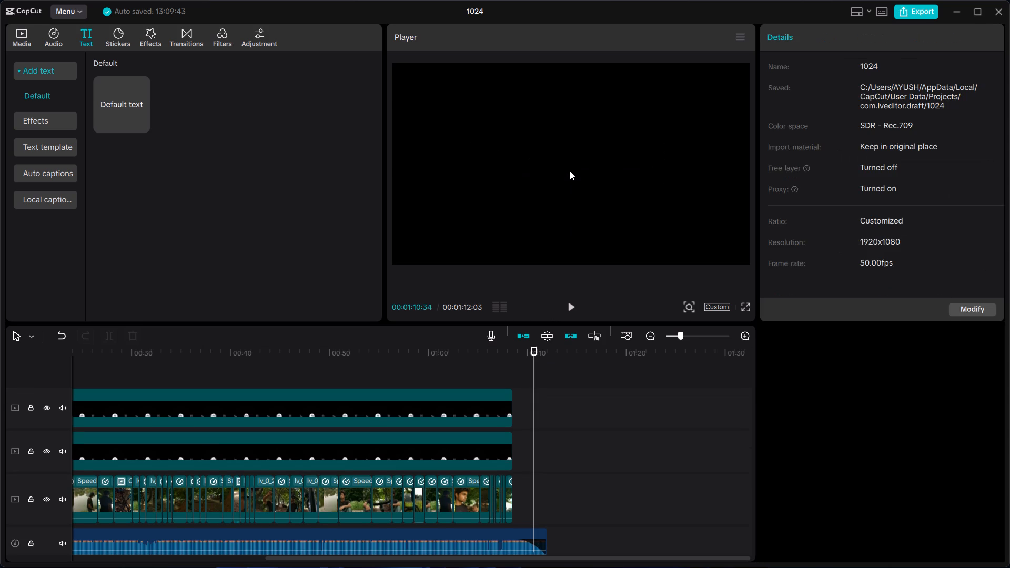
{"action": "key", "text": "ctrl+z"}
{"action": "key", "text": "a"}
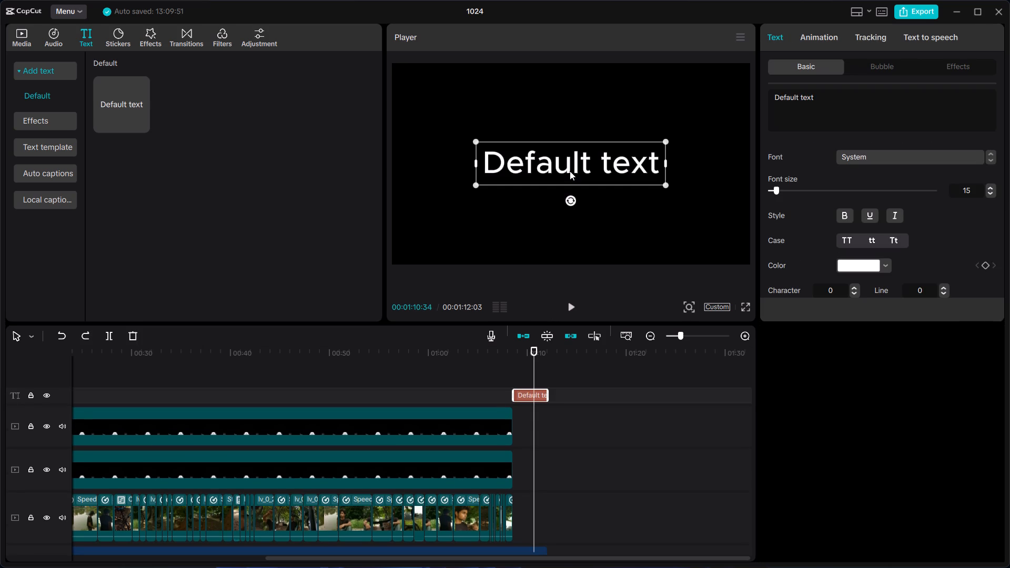
Replace the wording of the closing text clip with "The Rider".
{"action": "left_click", "coordinate": [593, 148]}
{"action": "left_click", "coordinate": [860, 115]}
{"action": "key", "text": "BackSpace"}
{"action": "key", "text": "BackSpace"}
{"action": "key", "text": "BackSpace"}
{"action": "key", "text": "BackSpace"}
{"action": "key", "text": "BackSpace"}
{"action": "key", "text": "BackSpace"}
{"action": "key", "text": "BackSpace"}
{"action": "key", "text": "BackSpace"}
{"action": "key", "text": "BackSpace"}
{"action": "key", "text": "BackSpace"}
{"action": "key", "text": "BackSpace"}
{"action": "key", "text": "BackSpace"}
{"action": "key", "text": "BackSpace"}
{"action": "key", "text": "BackSpace"}
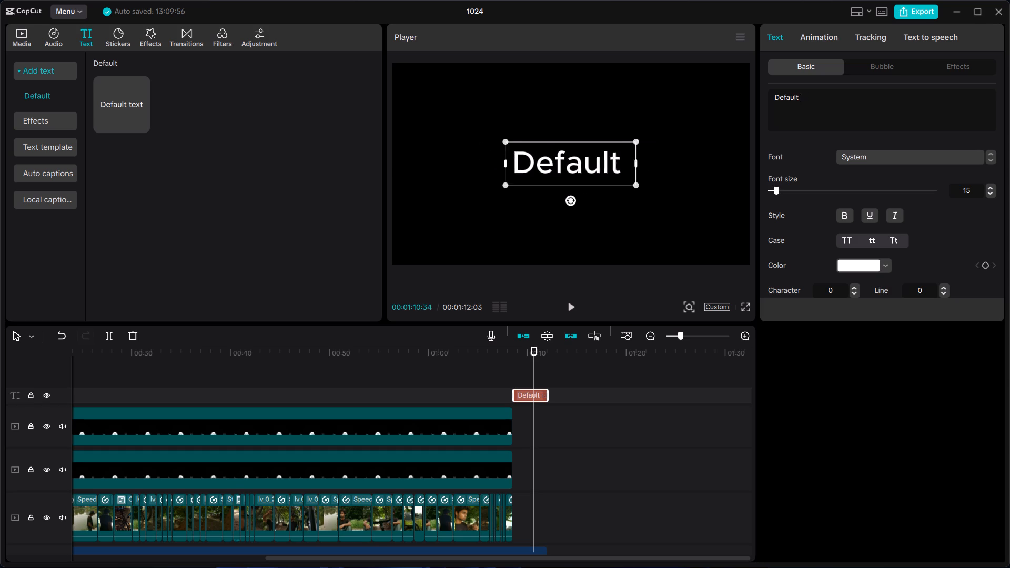
{"action": "key", "text": "BackSpace"}
{"action": "key", "text": "BackSpace"}
{"action": "key", "text": "BackSpace"}
{"action": "key", "text": "BackSpace"}
{"action": "key", "text": "BackSpace"}
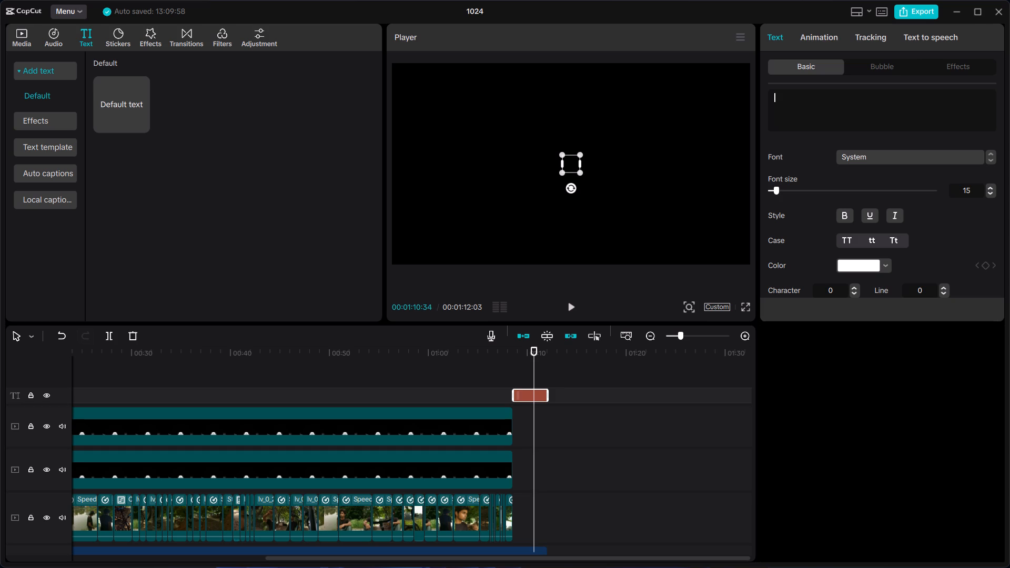
{"action": "type", "text": "th"}
{"action": "key", "text": "e"}
{"action": "key", "text": "BackSpace"}
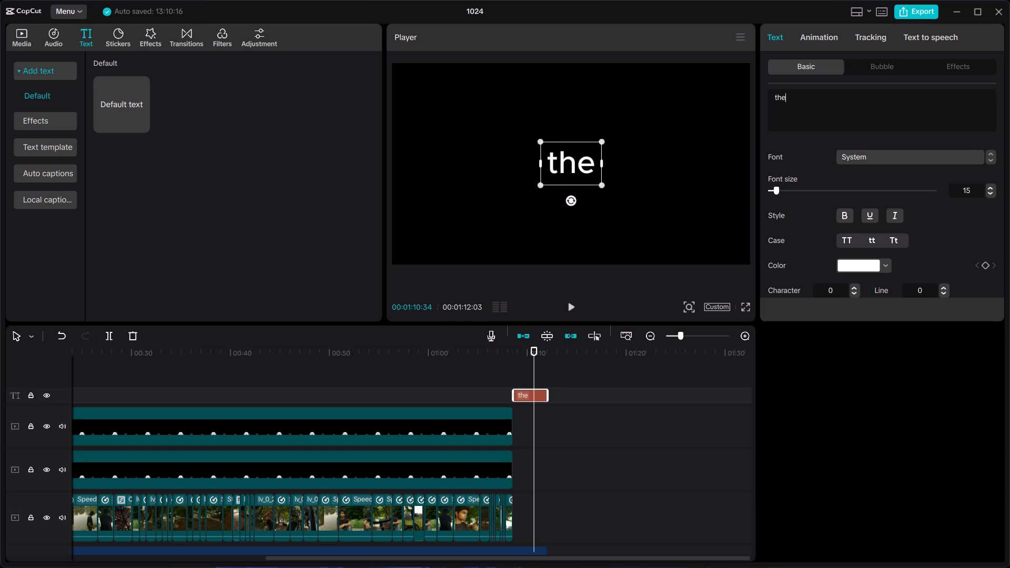
{"action": "key", "text": "BackSpace"}
{"action": "key", "text": "BackSpace"}
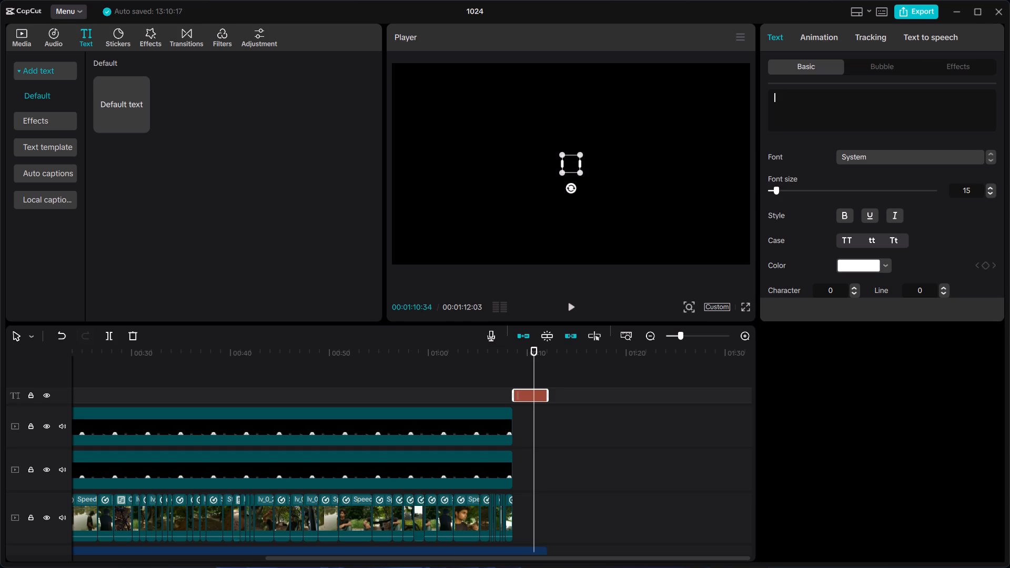
{"action": "type", "text": "TH"}
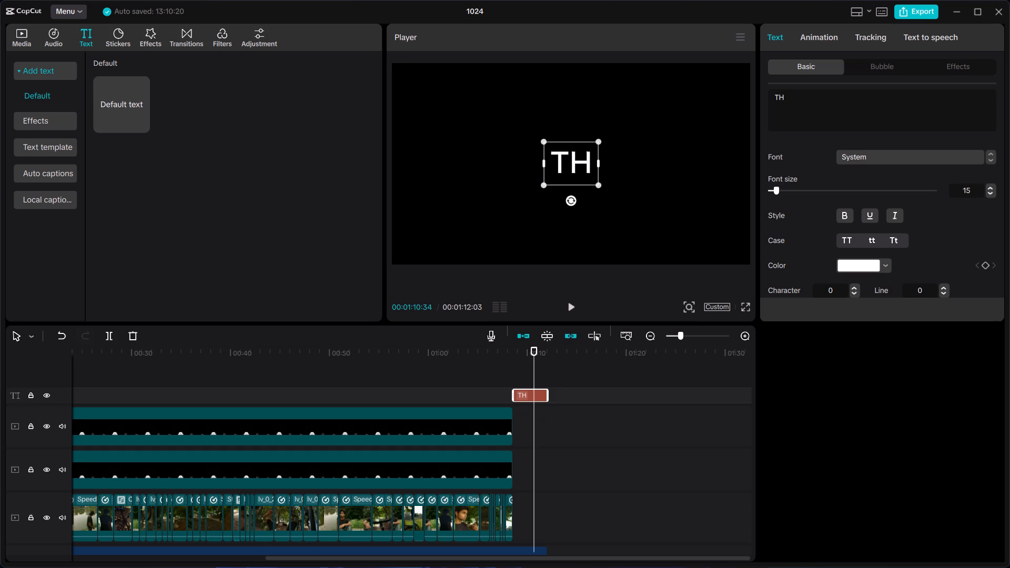
{"action": "key", "text": "BackSpace"}
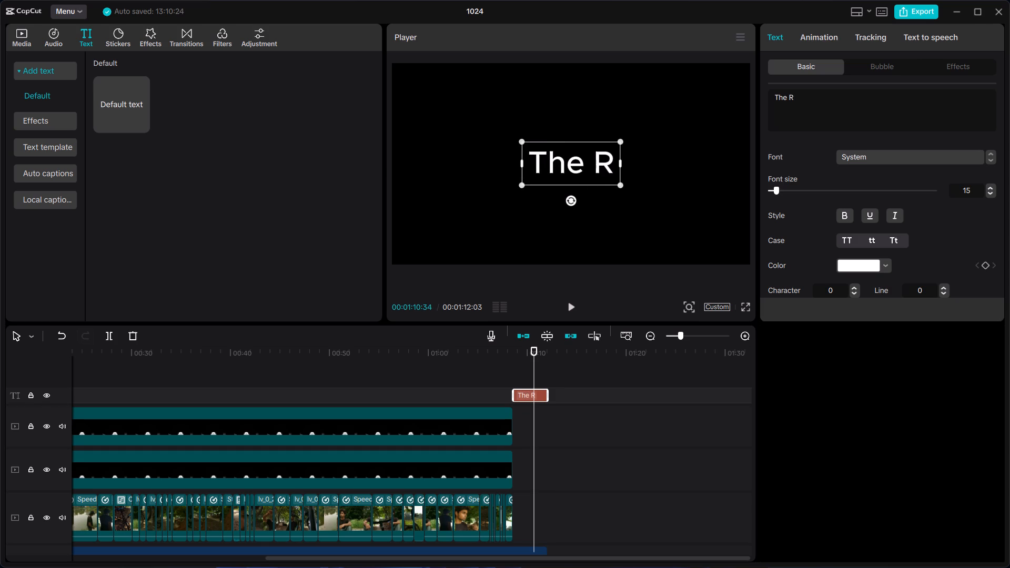
{"action": "key", "text": "BackSpace"}
{"action": "key", "text": "d"}
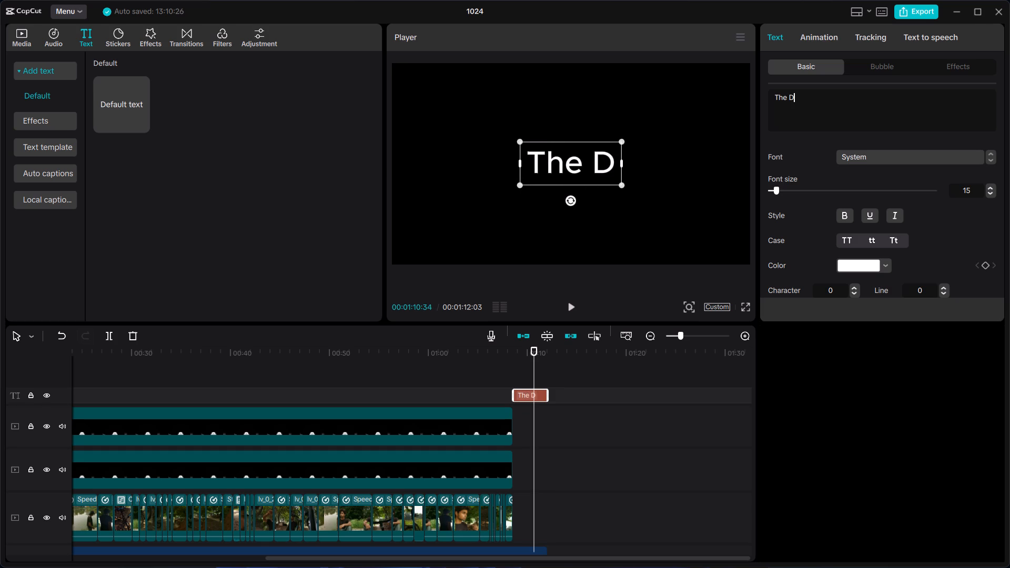
{"action": "key", "text": "BackSpace"}
{"action": "type", "text": "RIF"}
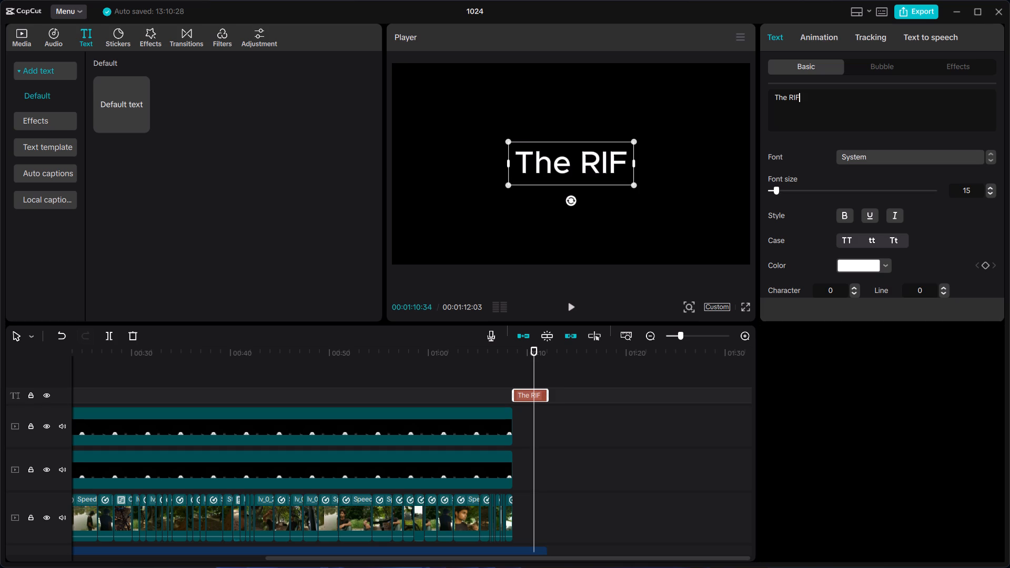
{"action": "key", "text": "BackSpace"}
{"action": "type", "text": "DER"}
{"action": "key", "text": "BackSpace"}
{"action": "key", "text": "BackSpace"}
{"action": "key", "text": "BackSpace"}
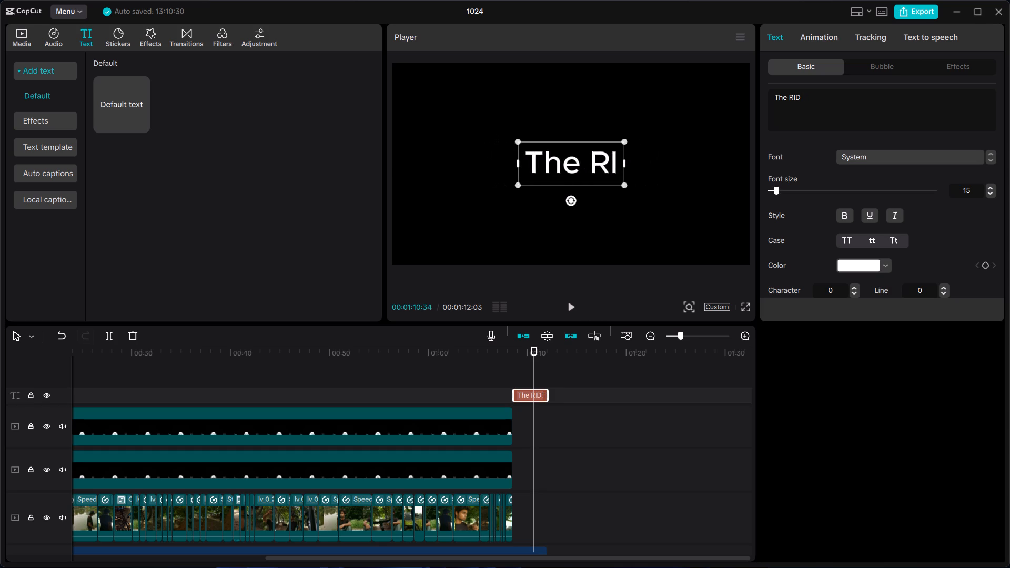
{"action": "key", "text": "BackSpace"}
{"action": "key", "text": "BackSpace"}
{"action": "key", "text": "r"}
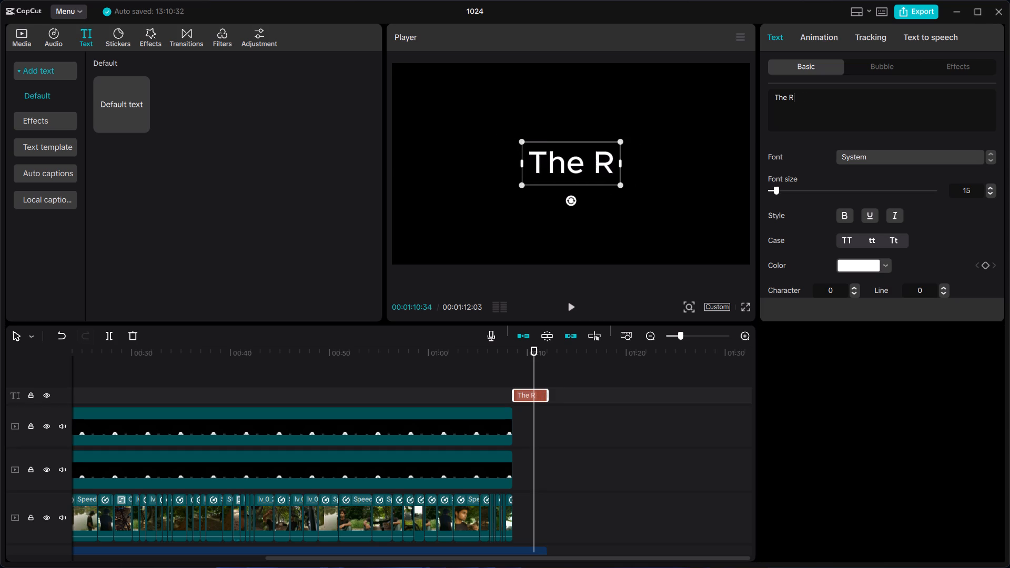
{"action": "key", "text": "r"}
{"action": "key", "text": "backslash"}
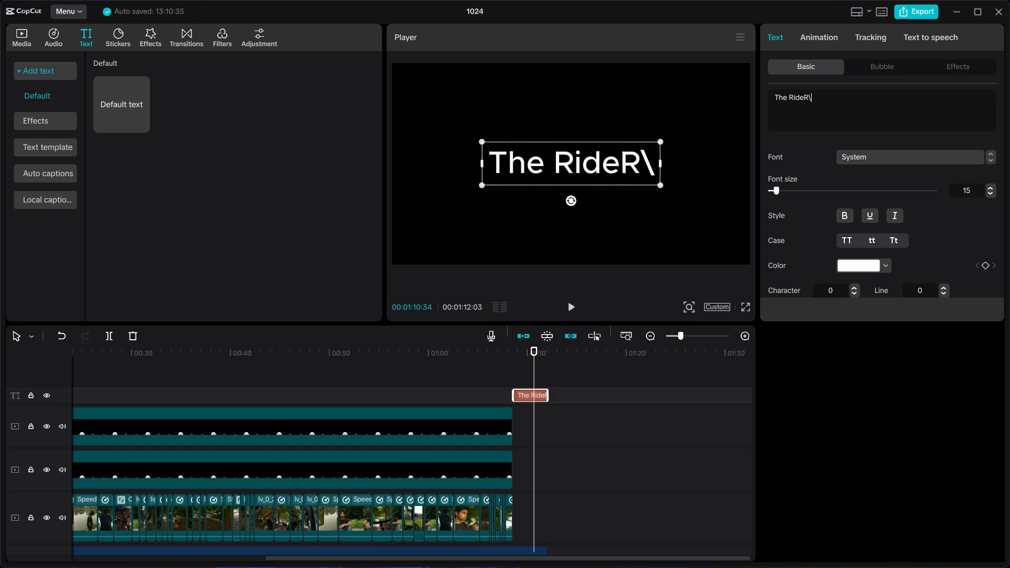
{"action": "key", "text": "BackSpace"}
{"action": "key", "text": "BackSpace"}
{"action": "key", "text": "BackSpace"}
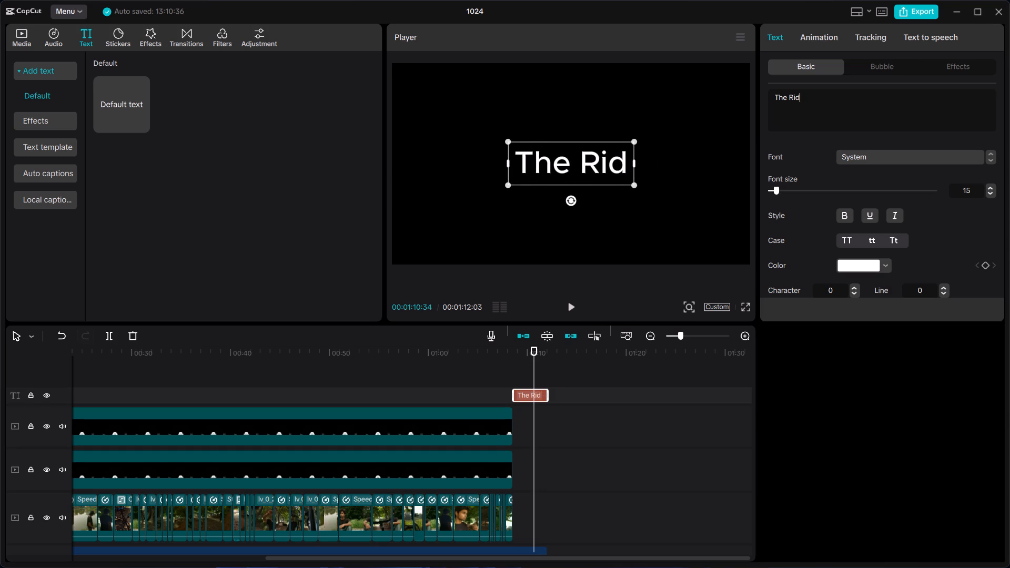
{"action": "type", "text": "er"}
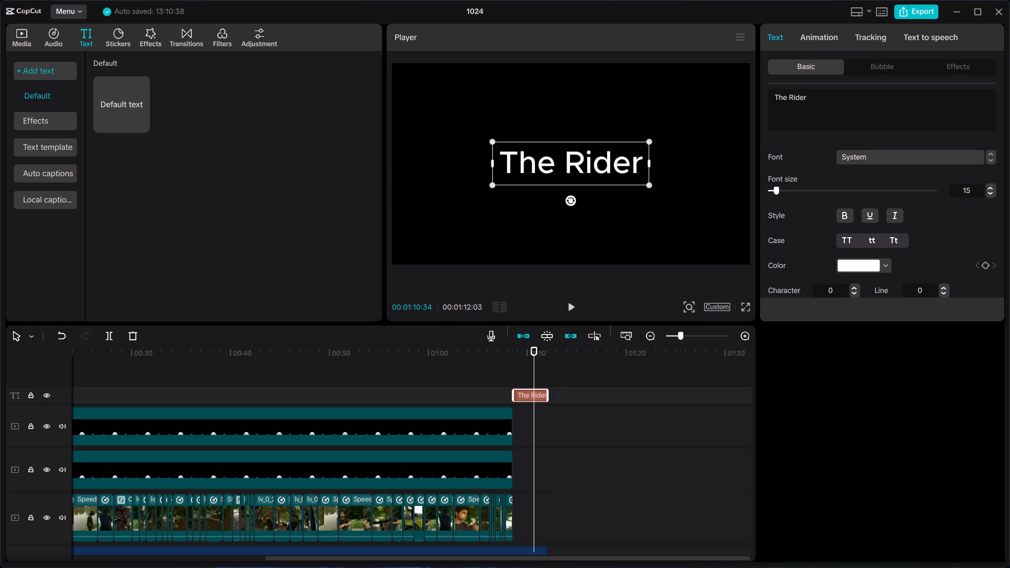
Style the closing title text as uppercase, bold, underlined and italic.
{"action": "left_click", "coordinate": [786, 100]}
{"action": "left_click", "coordinate": [817, 97]}
{"action": "left_click", "coordinate": [844, 240]}
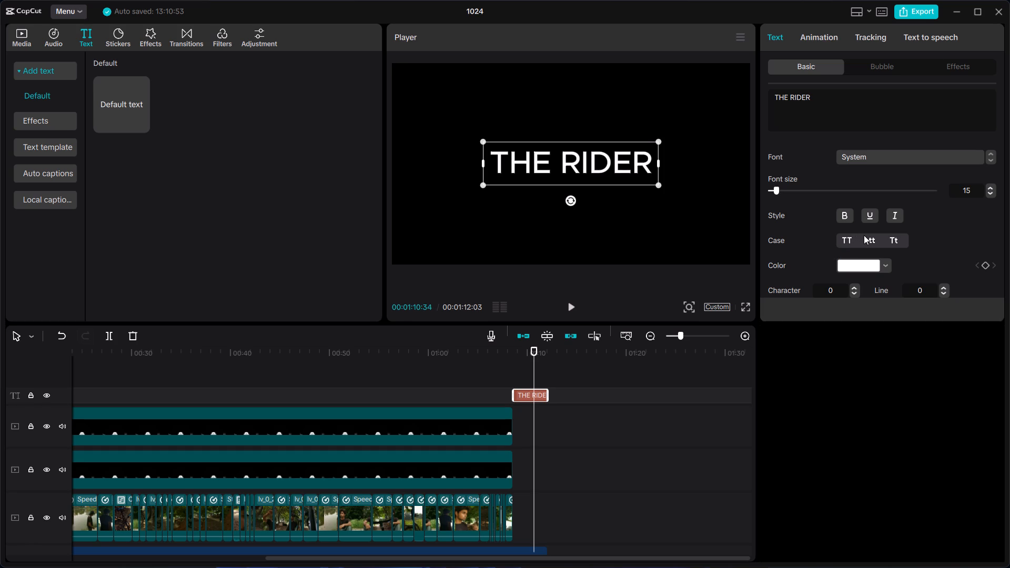
{"action": "left_click", "coordinate": [867, 214]}
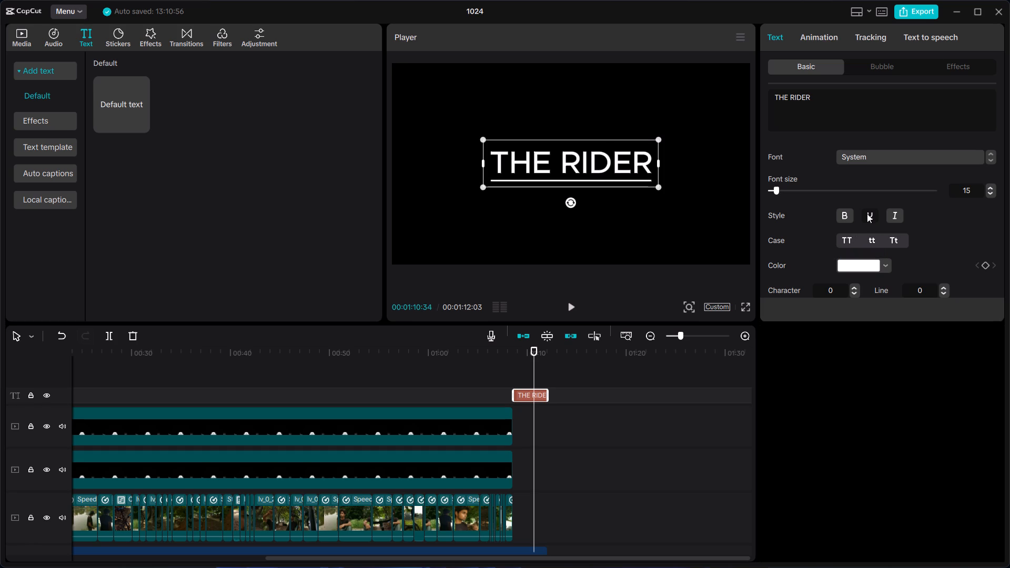
{"action": "left_click", "coordinate": [847, 211]}
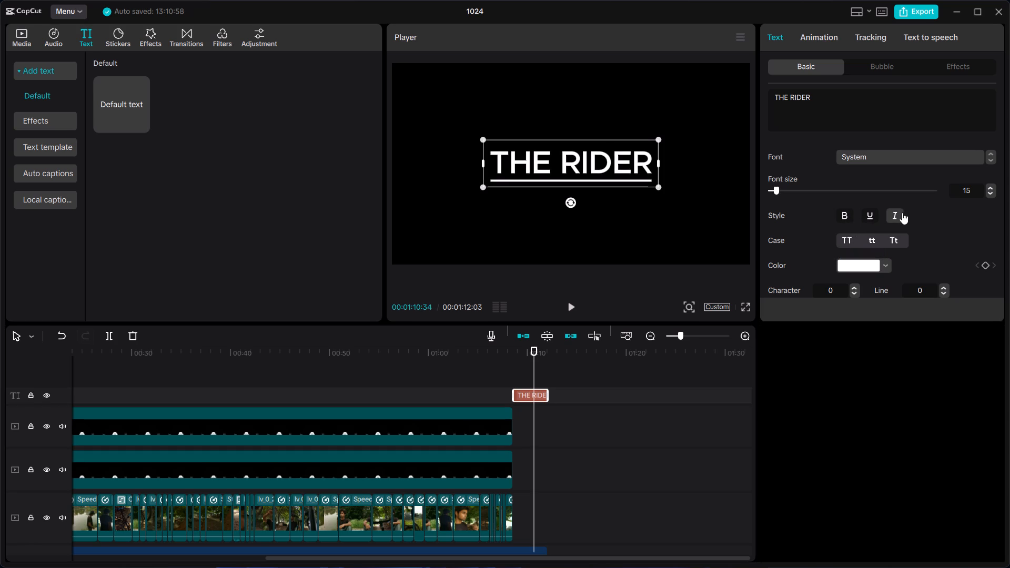
{"action": "left_click", "coordinate": [901, 214]}
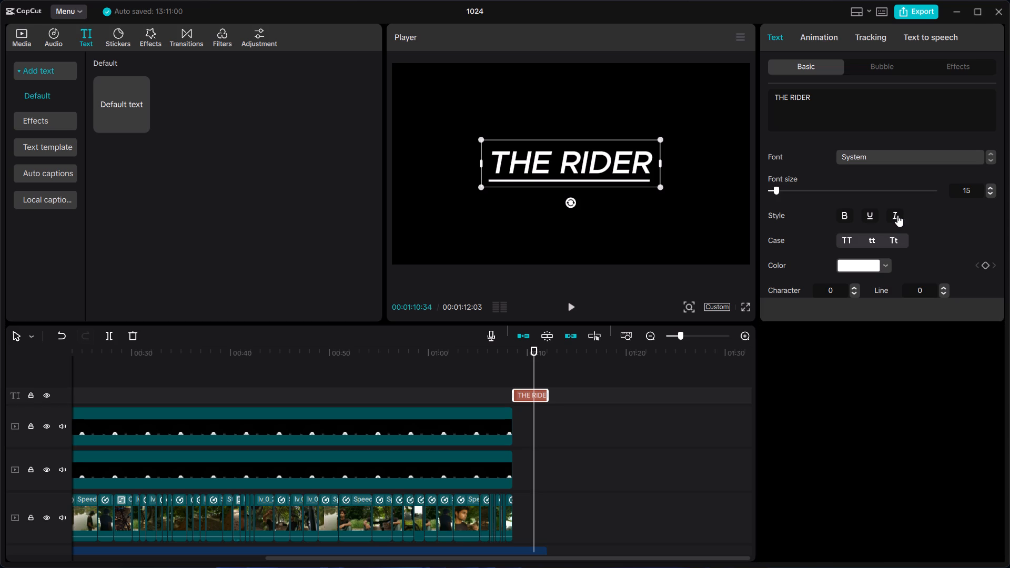
{"action": "left_click", "coordinate": [897, 215]}
{"action": "left_click", "coordinate": [897, 215]}
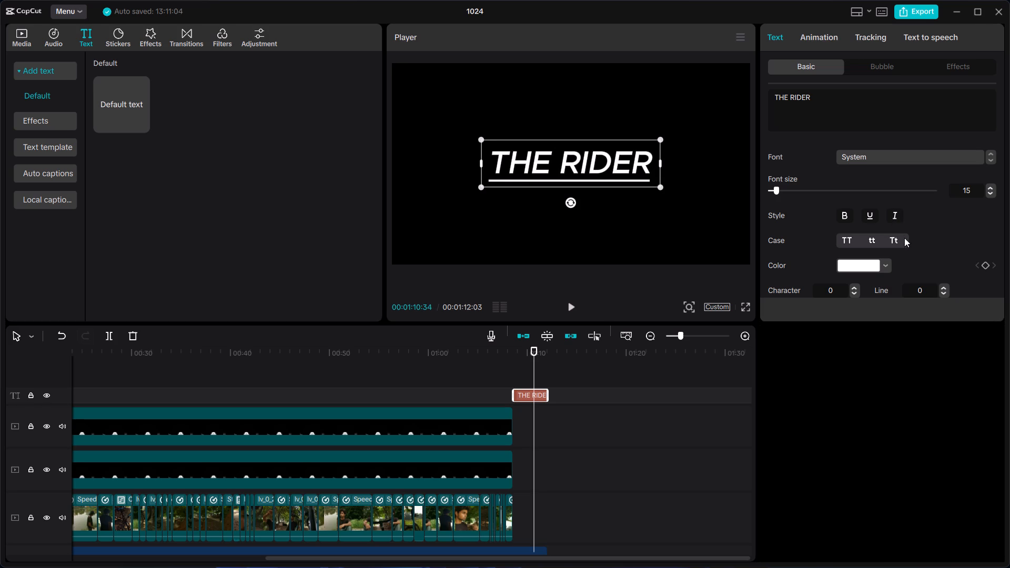
{"action": "left_click", "coordinate": [901, 241]}
{"action": "left_click", "coordinate": [876, 240]}
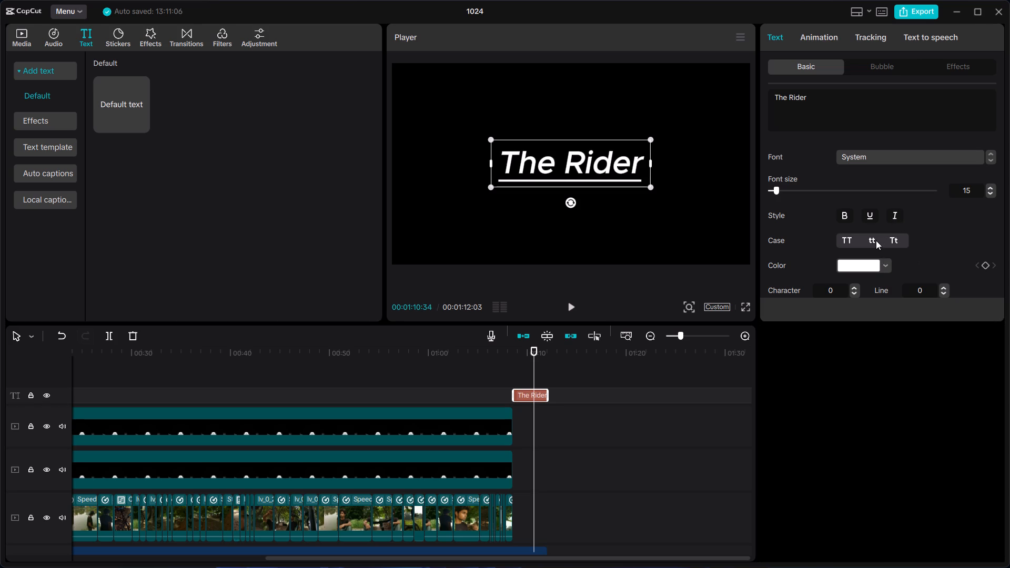
{"action": "left_click", "coordinate": [852, 239]}
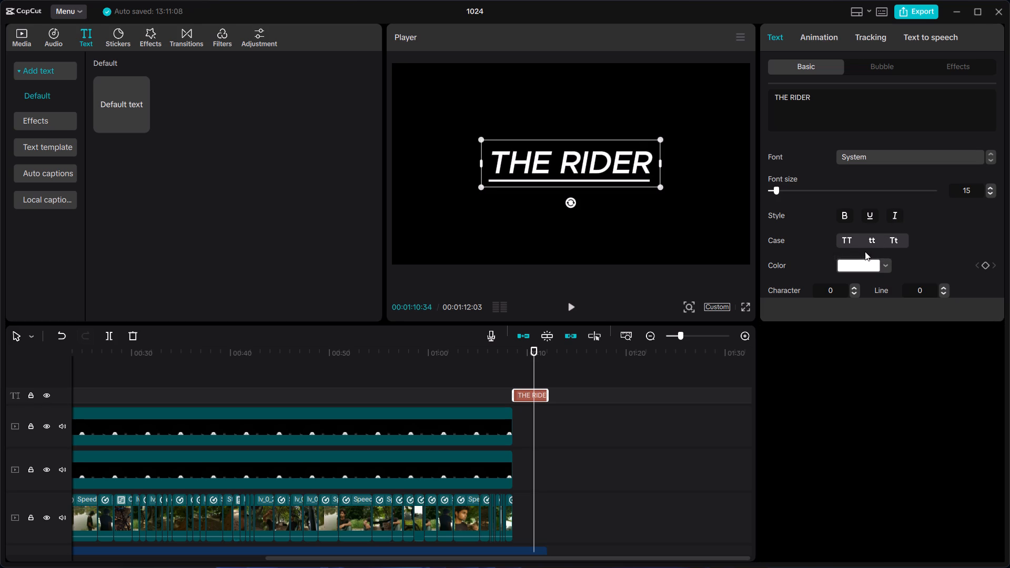
Set the closing title's text color to dark red, hex 952020.
{"action": "left_click", "coordinate": [885, 265]}
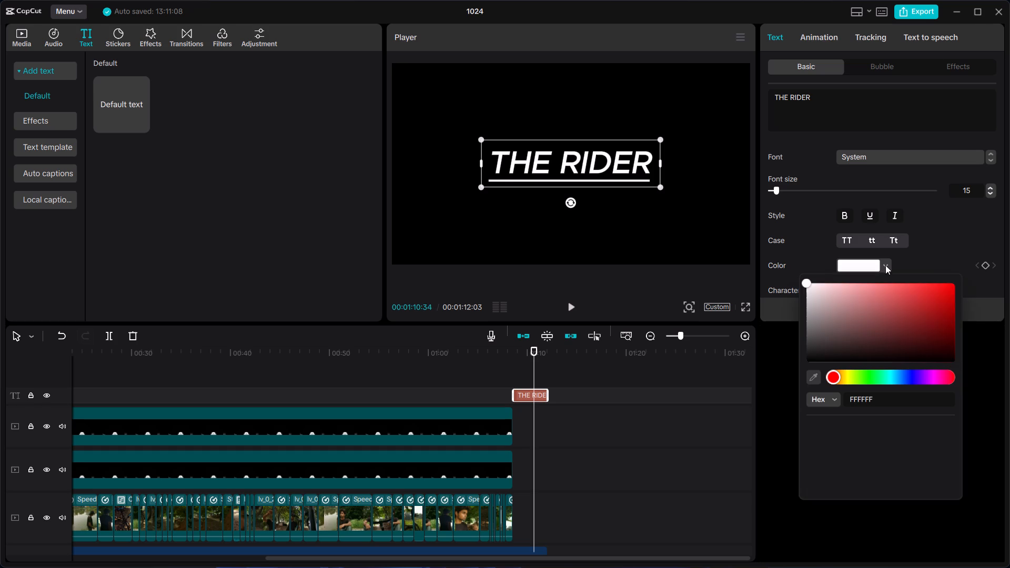
{"action": "left_click", "coordinate": [853, 308]}
{"action": "left_click_drag", "start_coordinate": [853, 308], "coordinate": [885, 307]}
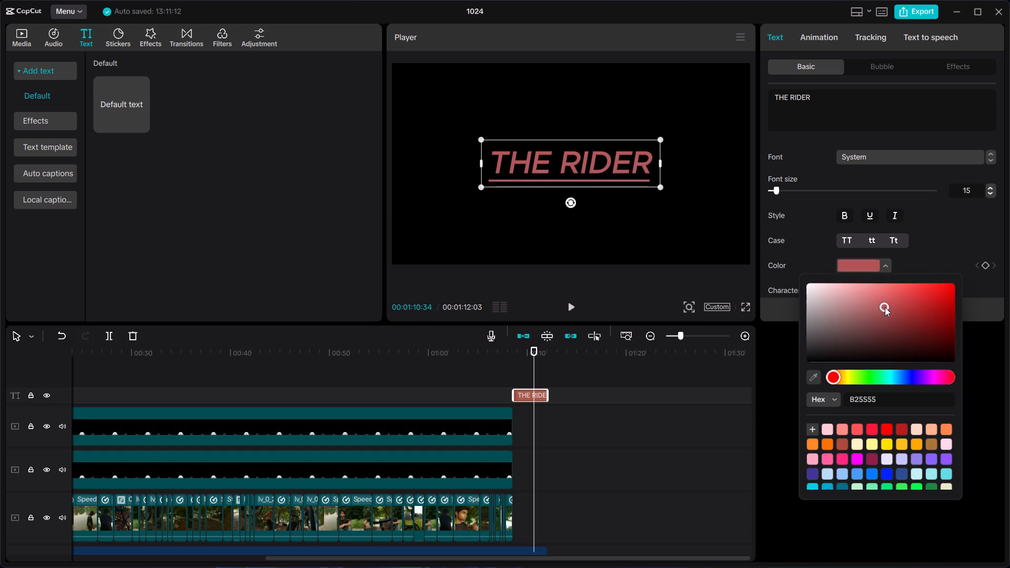
{"action": "left_click_drag", "start_coordinate": [885, 307], "coordinate": [930, 325]}
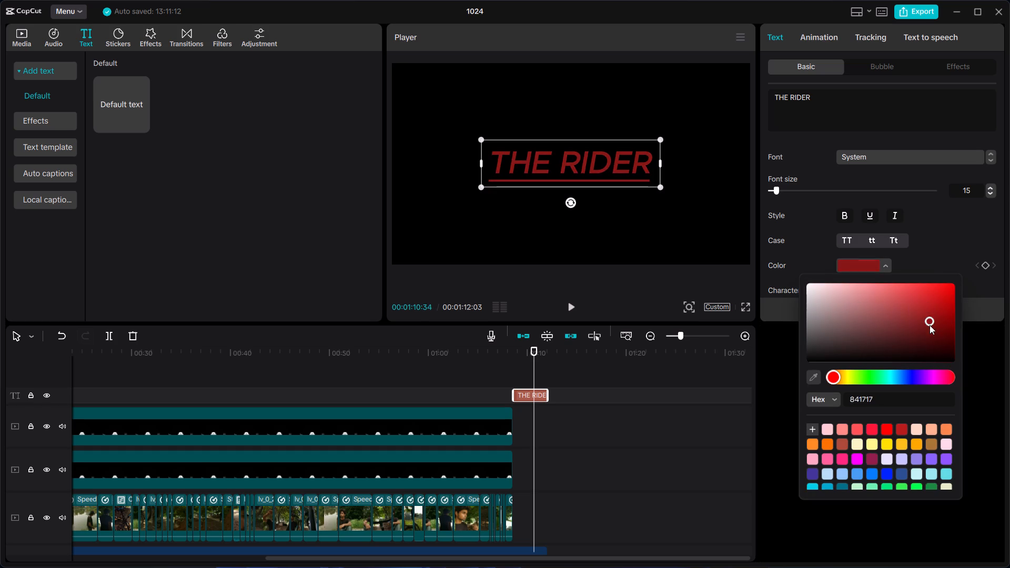
{"action": "left_click_drag", "start_coordinate": [930, 325], "coordinate": [923, 316]}
{"action": "scroll", "coordinate": [843, 434], "scroll_direction": "down", "scroll_amount": 5}
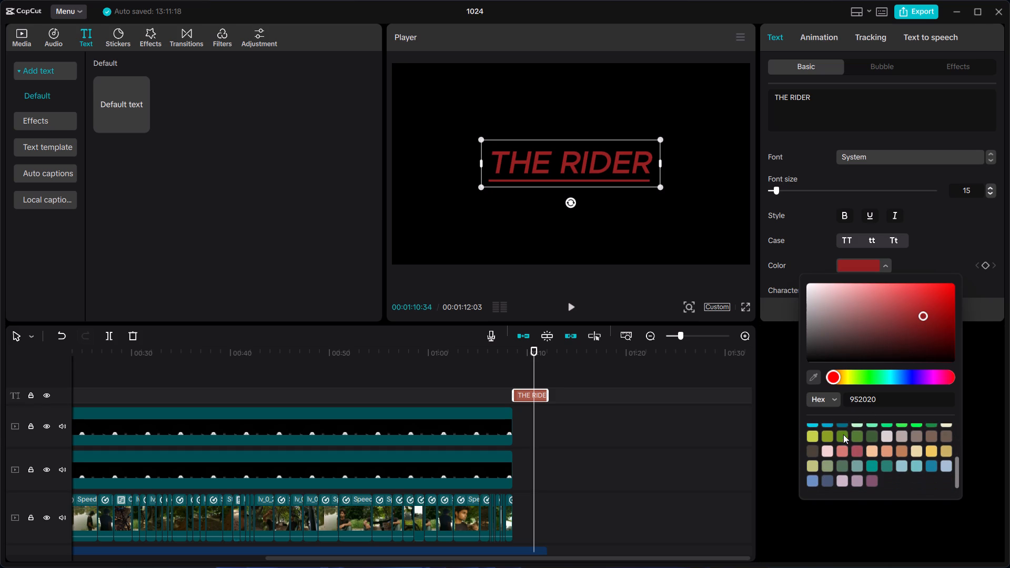
{"action": "left_click", "coordinate": [992, 368]}
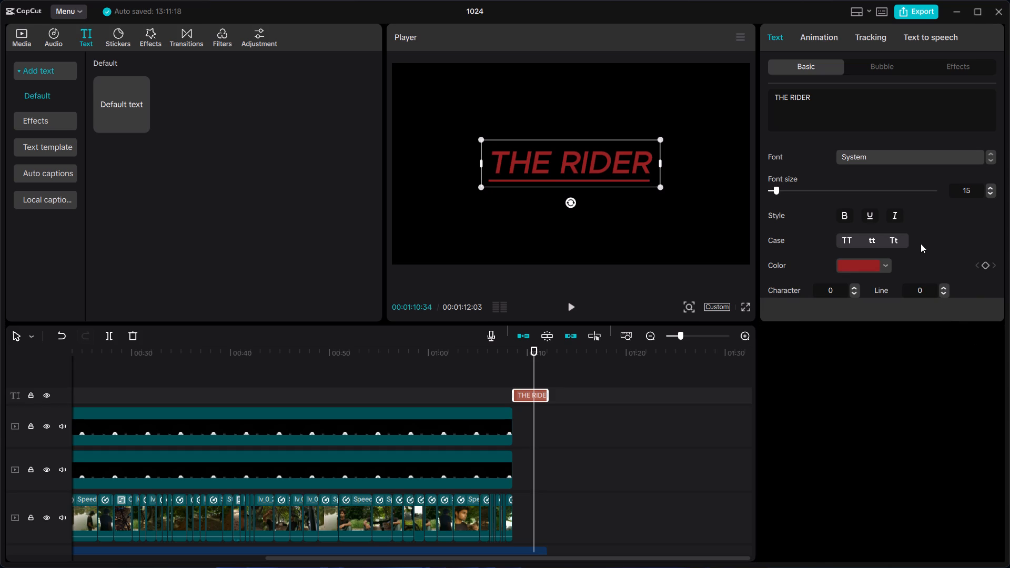
Set the closing title's character spacing to 1 and line spacing to 3.
{"action": "scroll", "coordinate": [919, 239], "scroll_direction": "down", "scroll_amount": 1}
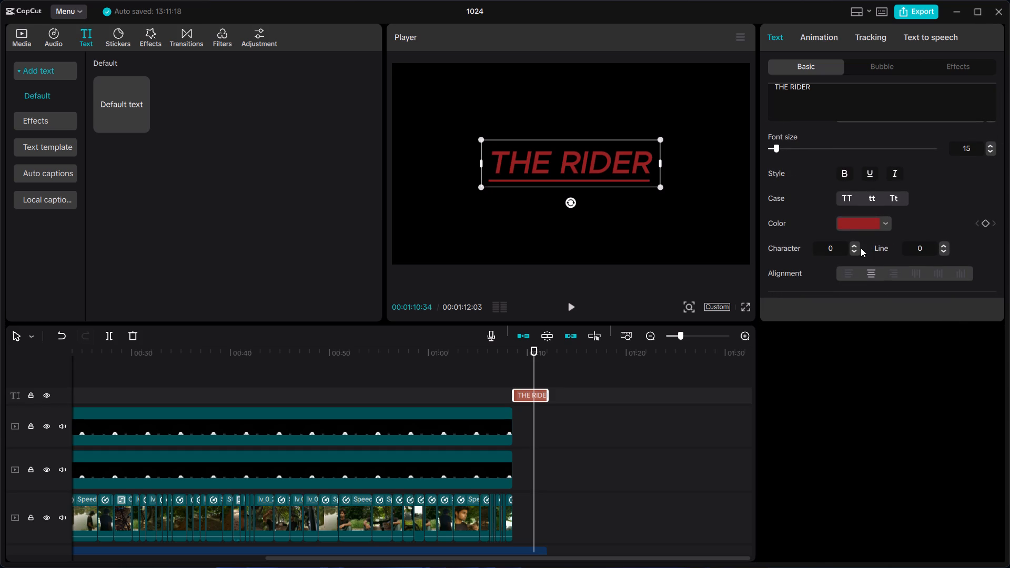
{"action": "left_click", "coordinate": [853, 245]}
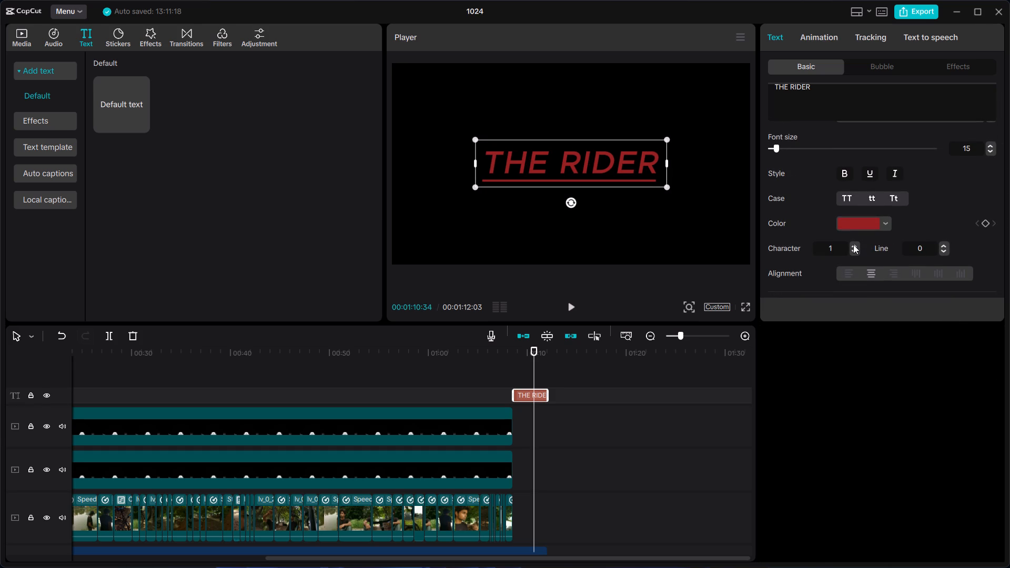
{"action": "left_click", "coordinate": [853, 245]}
{"action": "left_click", "coordinate": [853, 251]}
{"action": "left_click", "coordinate": [943, 246]}
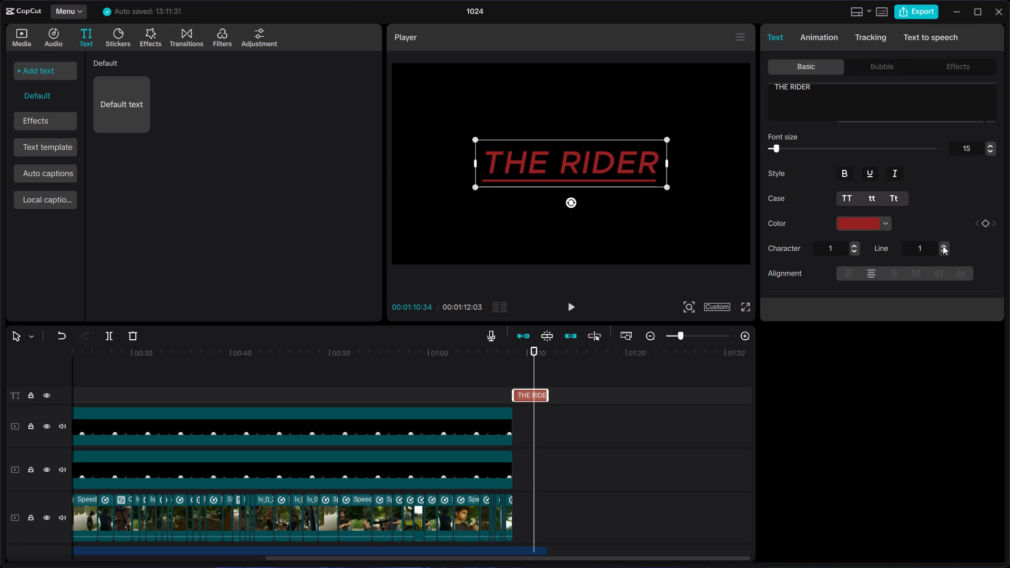
{"action": "double_click", "coordinate": [943, 246]}
{"action": "left_click", "coordinate": [943, 245]}
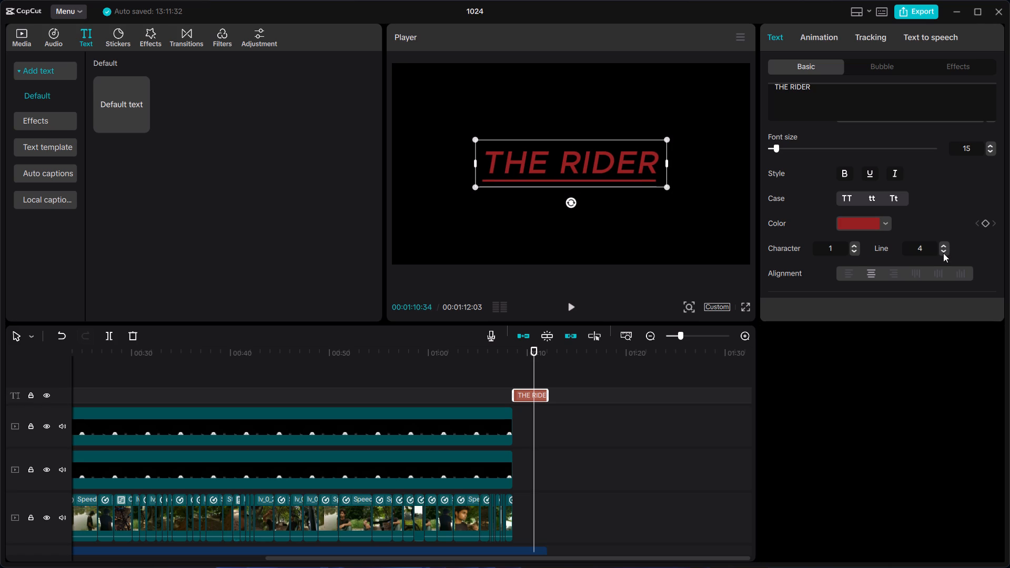
{"action": "left_click", "coordinate": [943, 253]}
Examine the preset styles, position and size settings, bubbles and text effects available for the closing title.
{"action": "scroll", "coordinate": [903, 250], "scroll_direction": "down", "scroll_amount": 1}
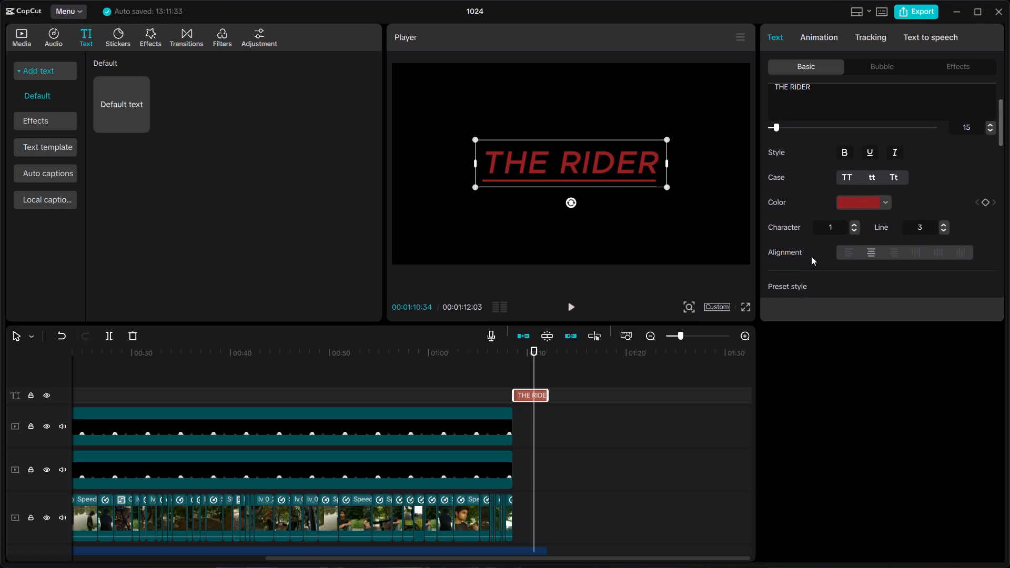
{"action": "scroll", "coordinate": [854, 262], "scroll_direction": "down", "scroll_amount": 1}
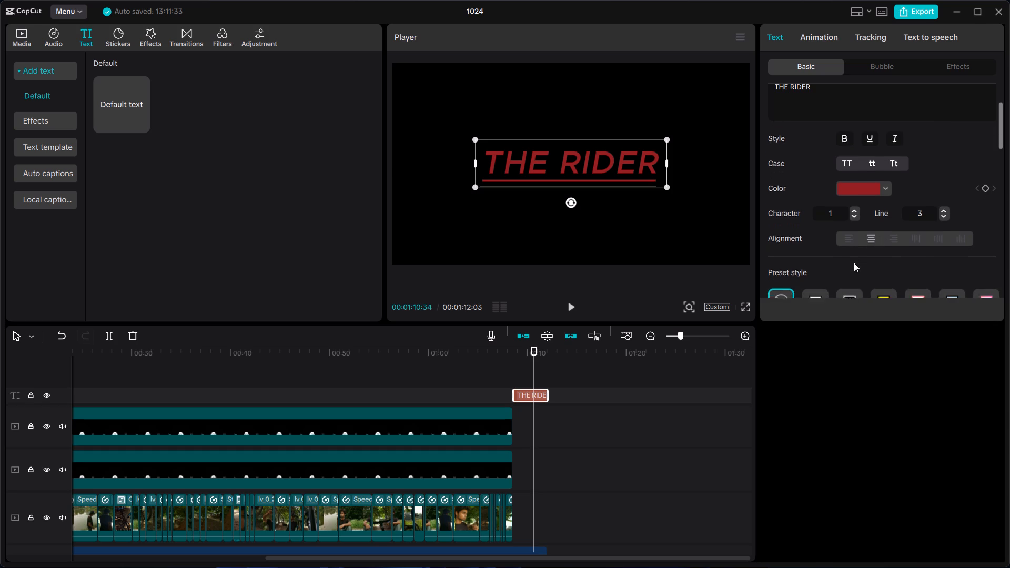
{"action": "scroll", "coordinate": [854, 262], "scroll_direction": "down", "scroll_amount": 2}
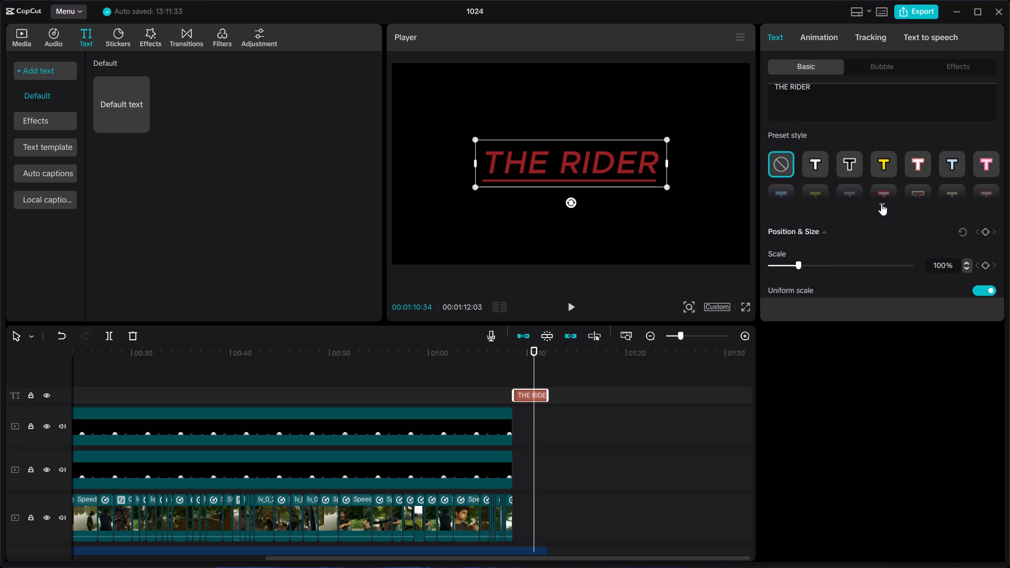
{"action": "left_click", "coordinate": [881, 202]}
{"action": "scroll", "coordinate": [866, 230], "scroll_direction": "down", "scroll_amount": 1}
{"action": "scroll", "coordinate": [866, 230], "scroll_direction": "up", "scroll_amount": 2}
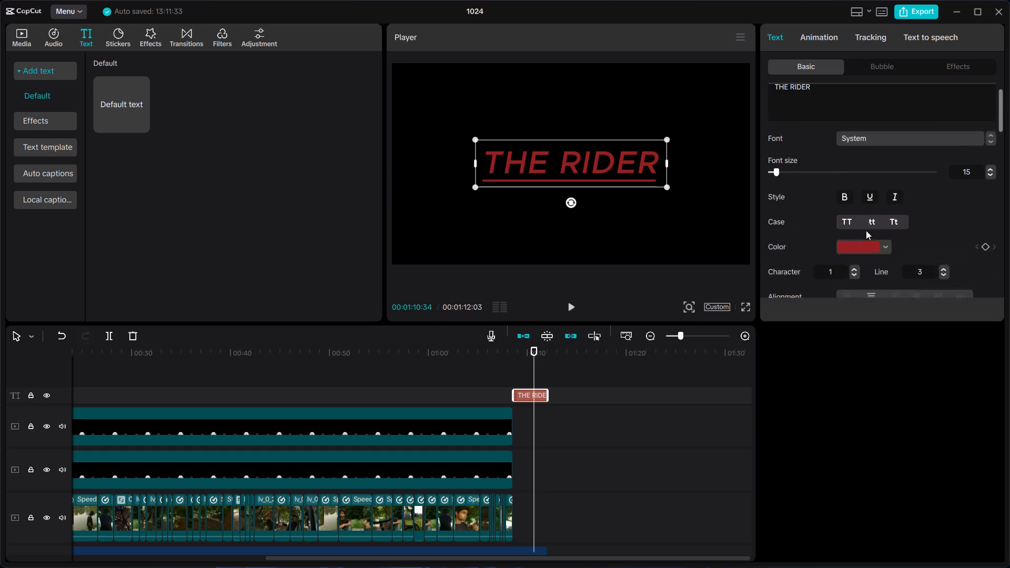
{"action": "scroll", "coordinate": [866, 230], "scroll_direction": "down", "scroll_amount": 2}
{"action": "scroll", "coordinate": [878, 185], "scroll_direction": "down", "scroll_amount": 1}
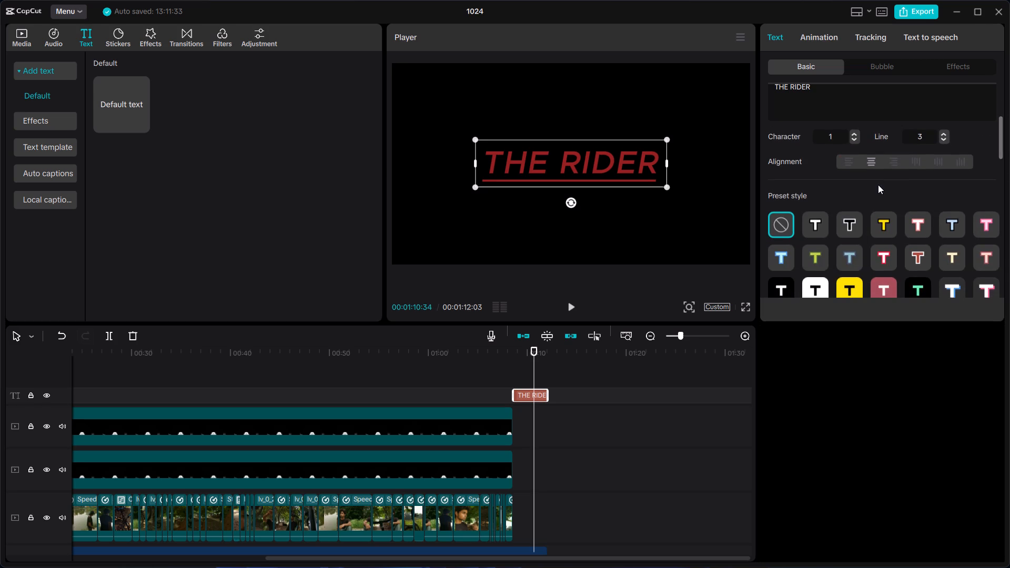
{"action": "scroll", "coordinate": [878, 185], "scroll_direction": "down", "scroll_amount": 3}
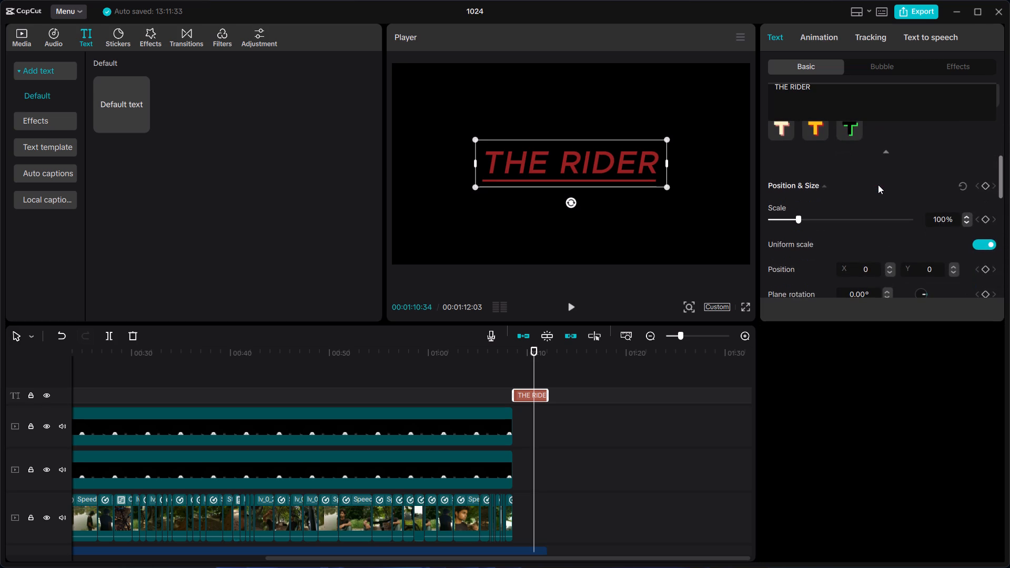
{"action": "left_click", "coordinate": [873, 68]}
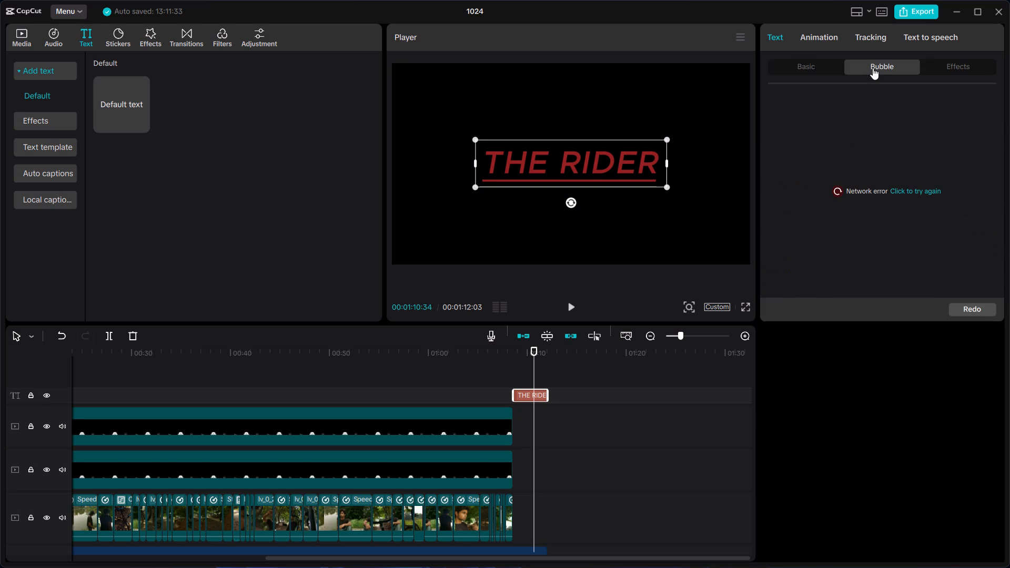
{"action": "left_click", "coordinate": [954, 65]}
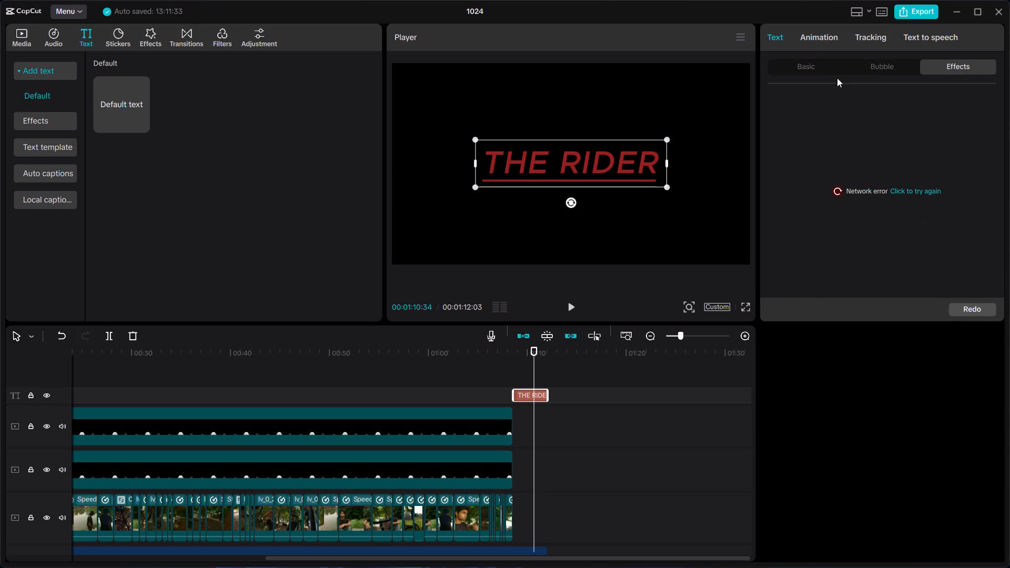
{"action": "left_click", "coordinate": [799, 62]}
Add a Blend keyframe to the closing title at its start, at about 01:08:30.
{"action": "scroll", "coordinate": [890, 205], "scroll_direction": "down", "scroll_amount": 2}
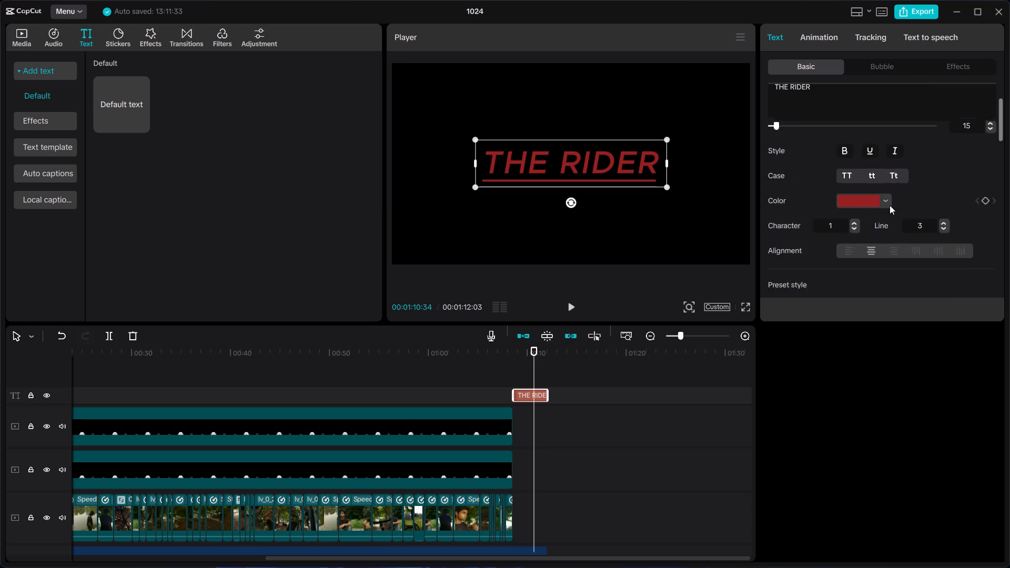
{"action": "scroll", "coordinate": [890, 205], "scroll_direction": "down", "scroll_amount": 5}
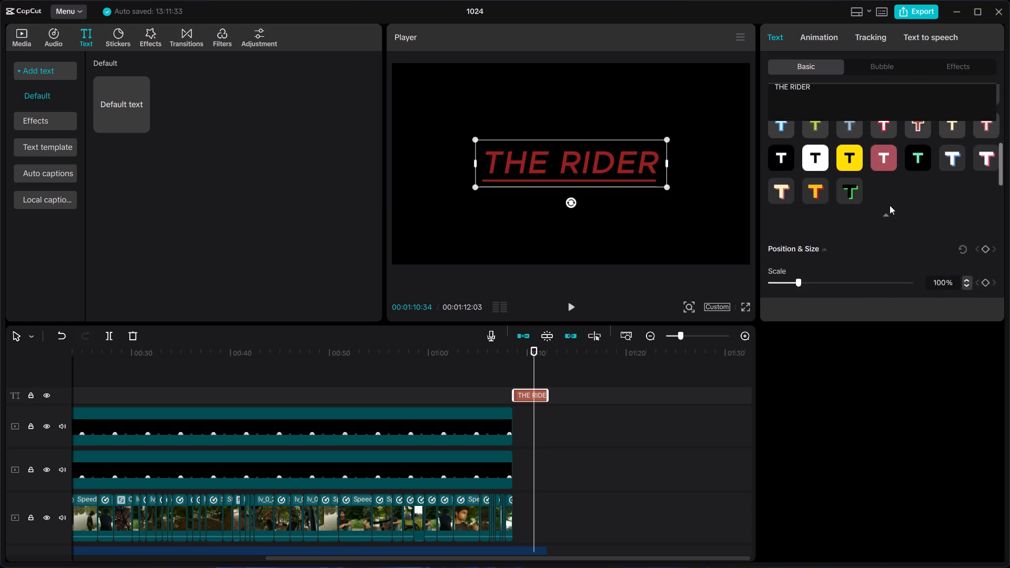
{"action": "scroll", "coordinate": [890, 205], "scroll_direction": "down", "scroll_amount": 3}
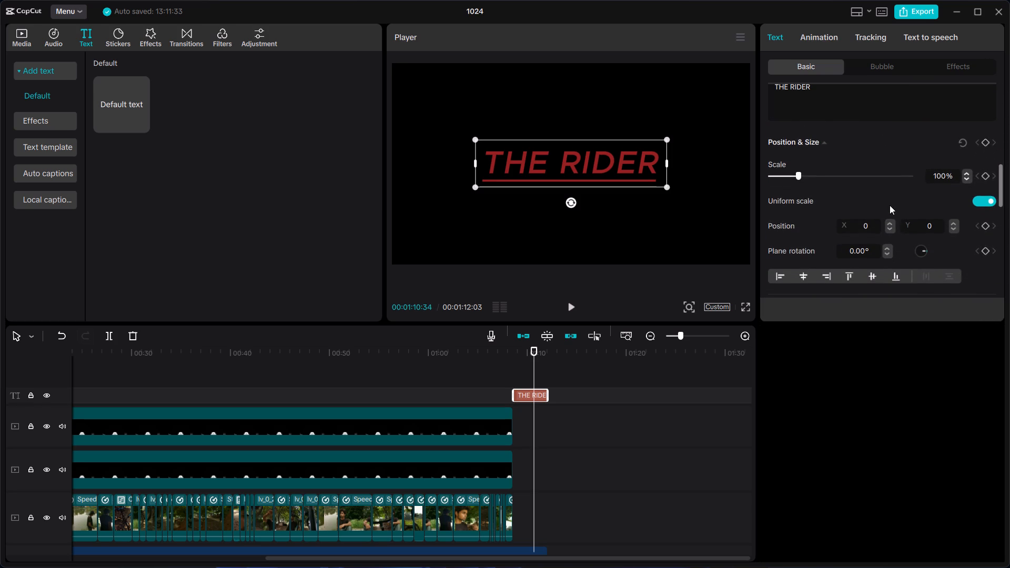
{"action": "scroll", "coordinate": [890, 205], "scroll_direction": "down", "scroll_amount": 4}
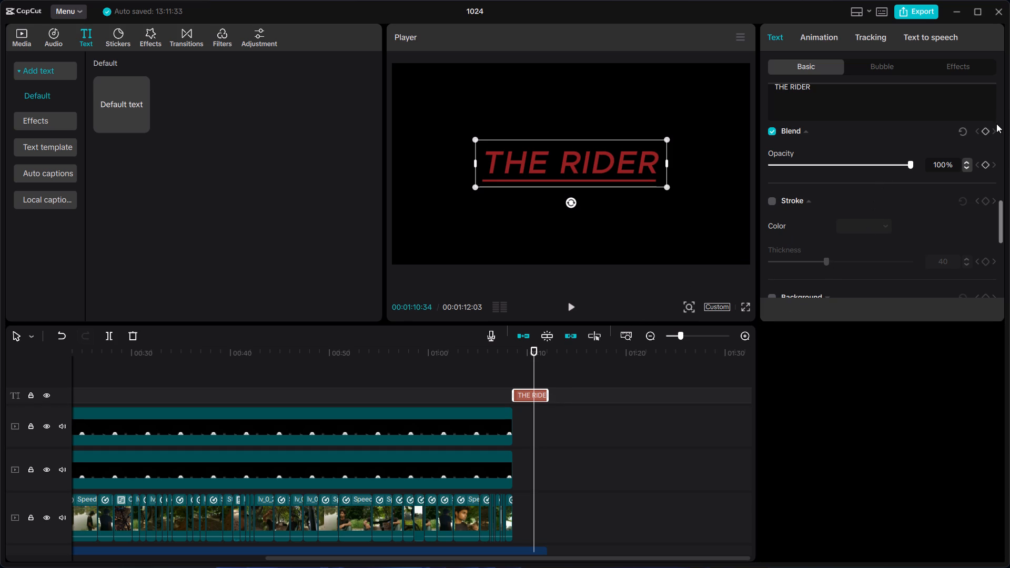
{"action": "left_click_drag", "start_coordinate": [532, 432], "coordinate": [519, 435]}
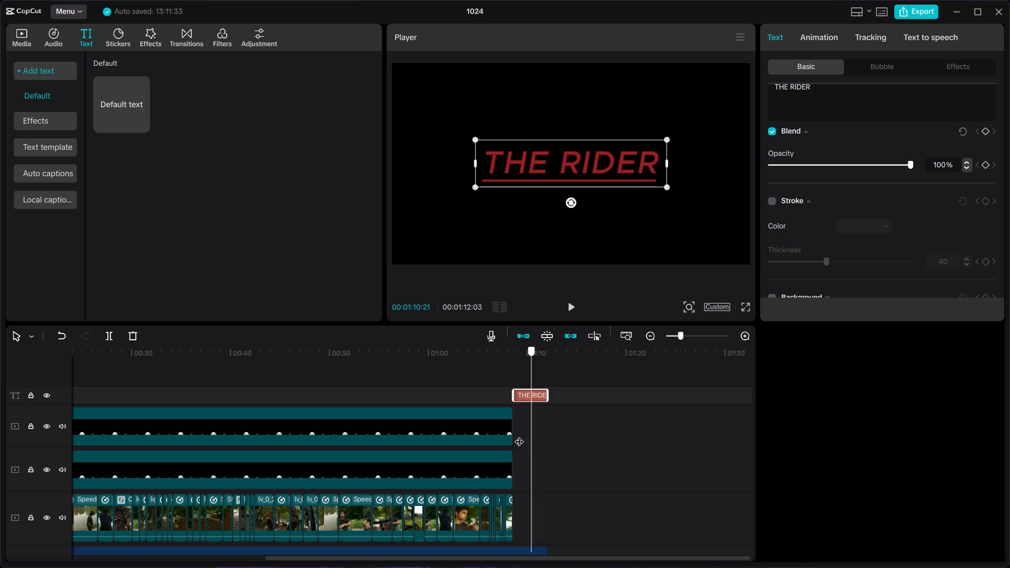
{"action": "left_click_drag", "start_coordinate": [519, 435], "coordinate": [513, 436]}
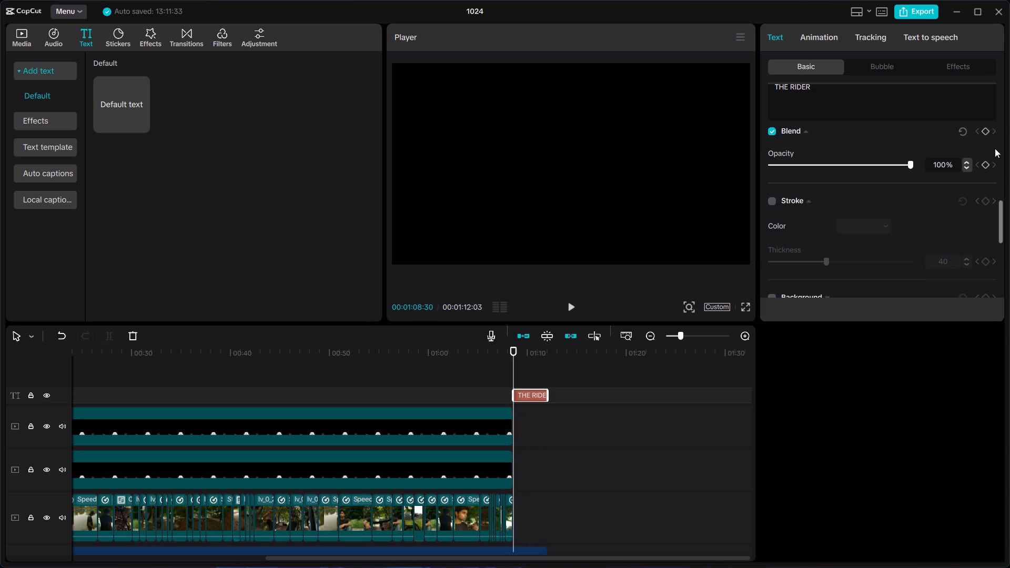
{"action": "left_click", "coordinate": [985, 129]}
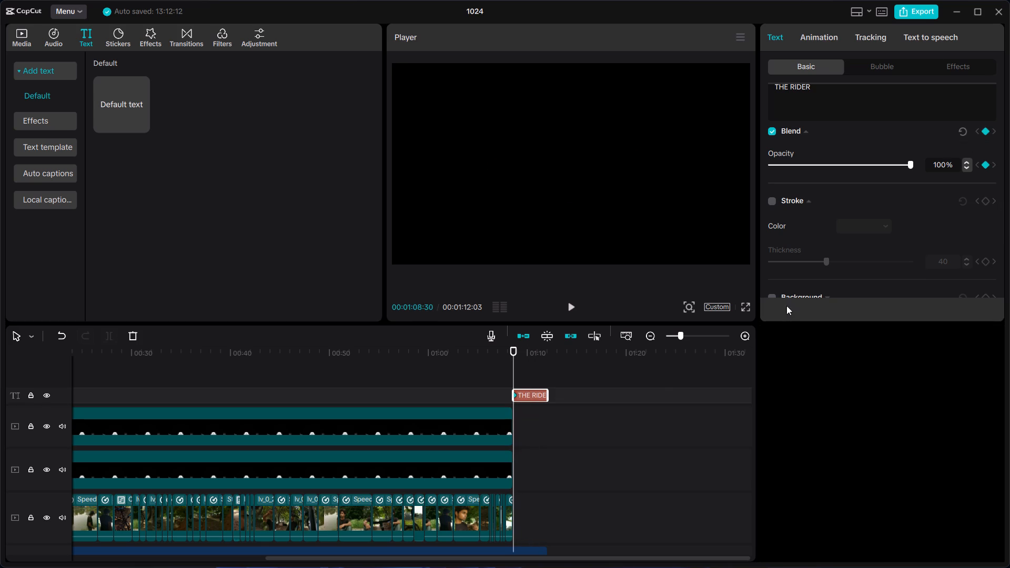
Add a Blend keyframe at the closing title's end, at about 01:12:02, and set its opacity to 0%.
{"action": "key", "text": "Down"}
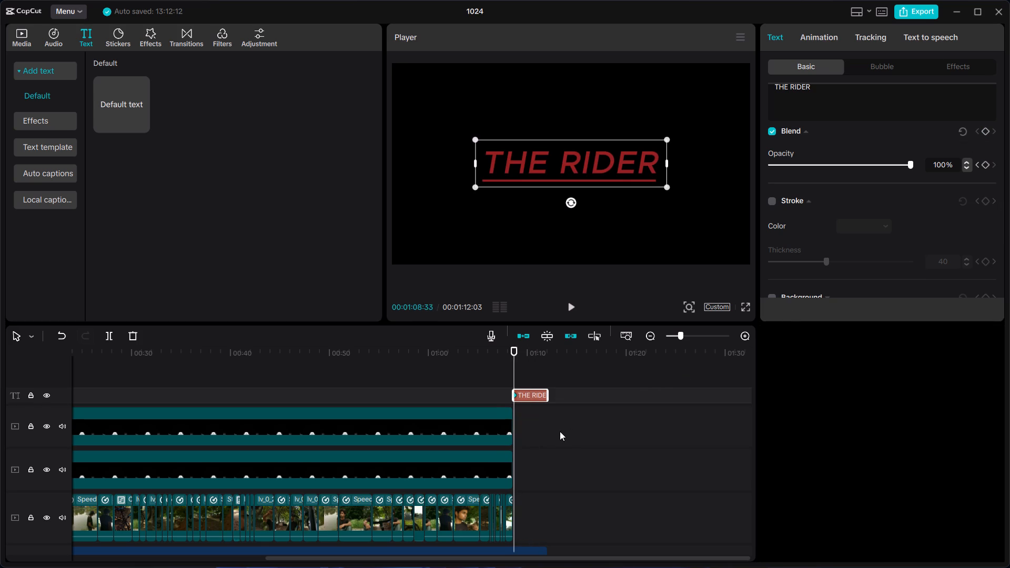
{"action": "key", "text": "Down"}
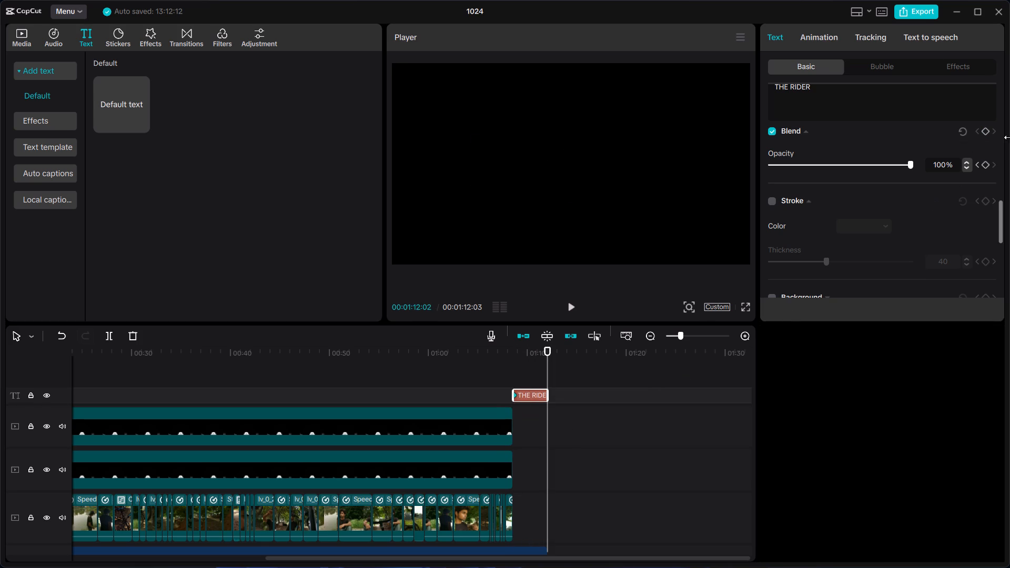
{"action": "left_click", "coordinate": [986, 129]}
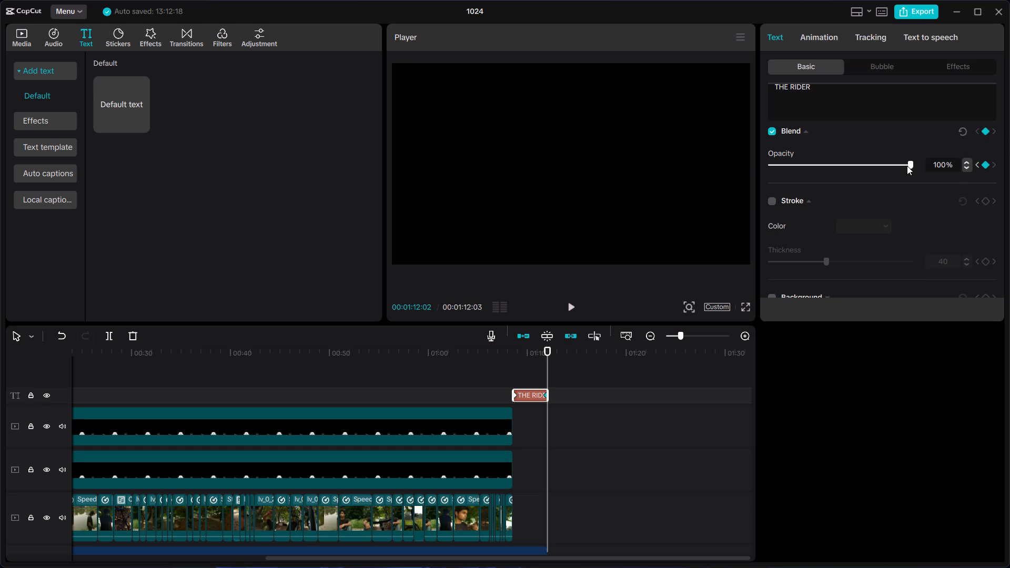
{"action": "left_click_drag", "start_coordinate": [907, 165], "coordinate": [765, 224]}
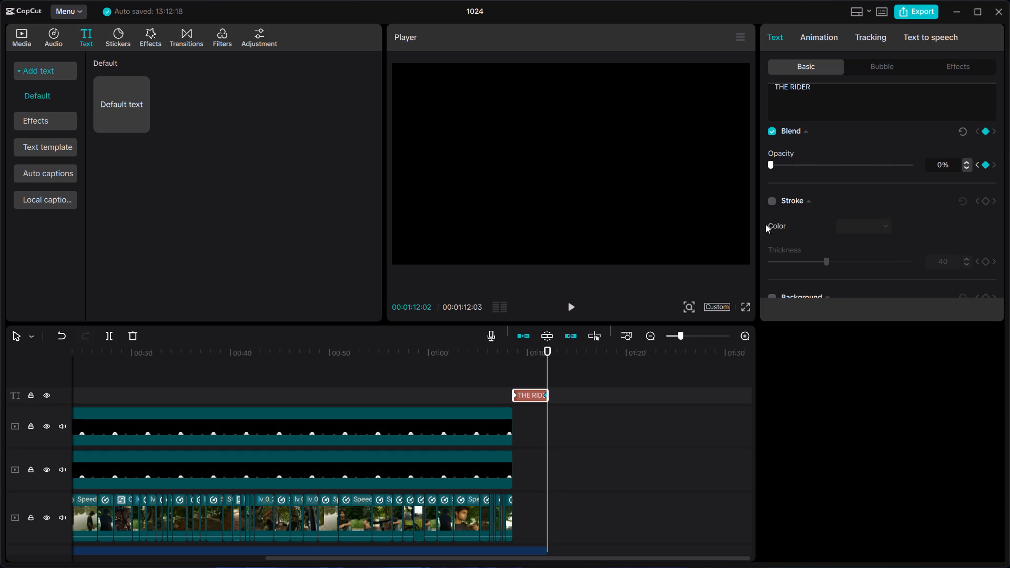
Set the closing title's opacity to 98% just before its end, at about 01:11:45.
{"action": "left_click", "coordinate": [546, 439]}
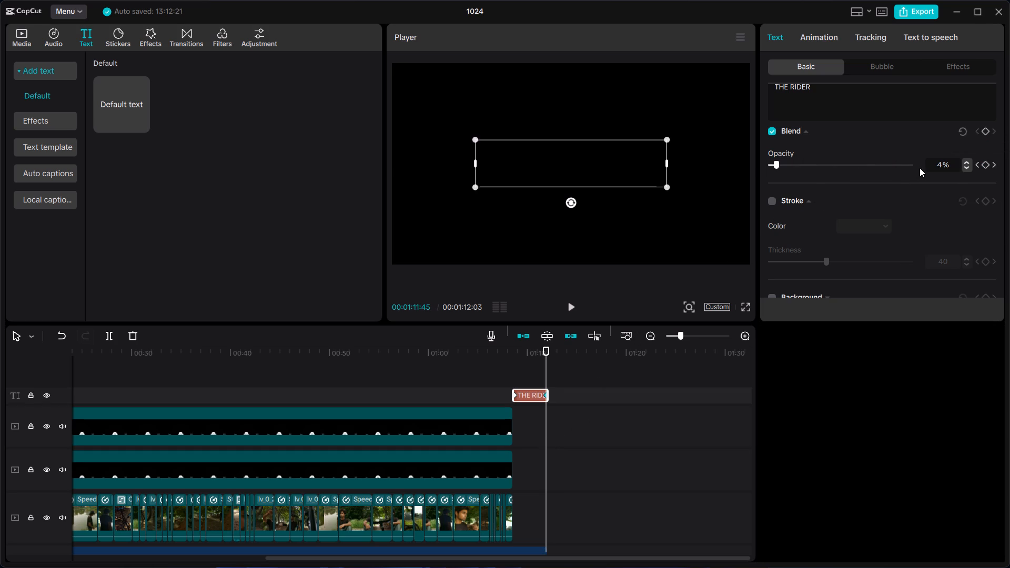
{"action": "double_click", "coordinate": [907, 163]}
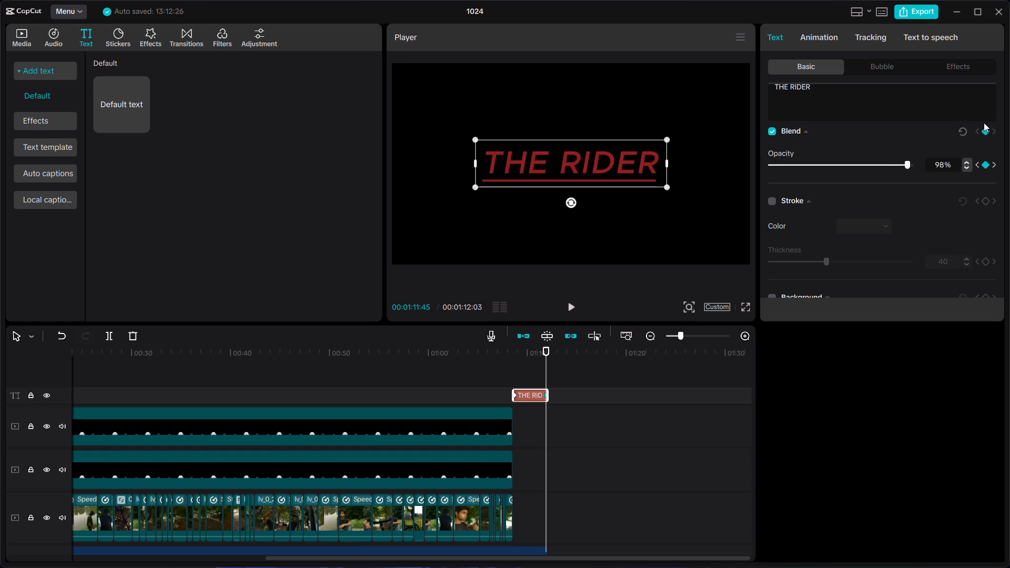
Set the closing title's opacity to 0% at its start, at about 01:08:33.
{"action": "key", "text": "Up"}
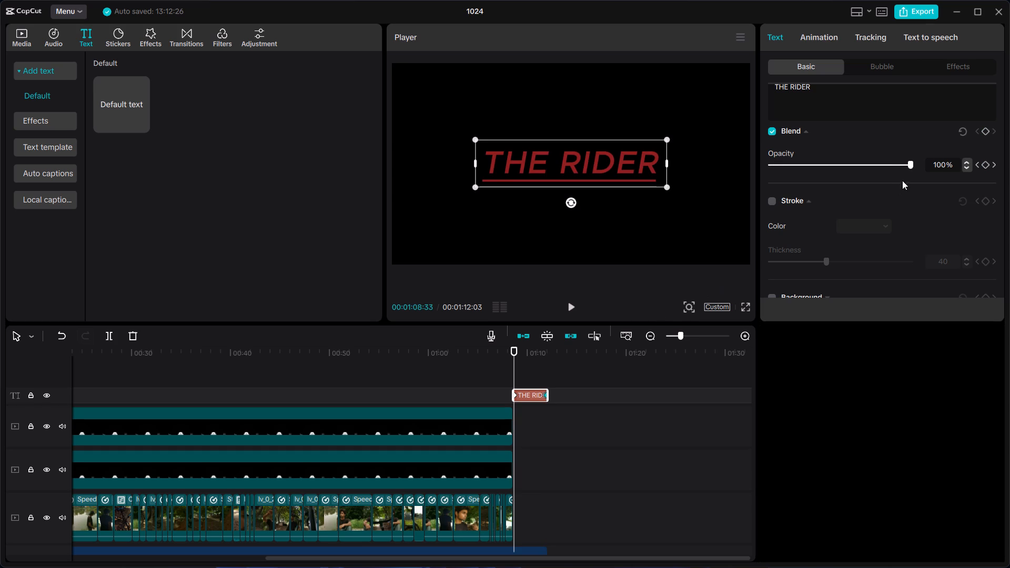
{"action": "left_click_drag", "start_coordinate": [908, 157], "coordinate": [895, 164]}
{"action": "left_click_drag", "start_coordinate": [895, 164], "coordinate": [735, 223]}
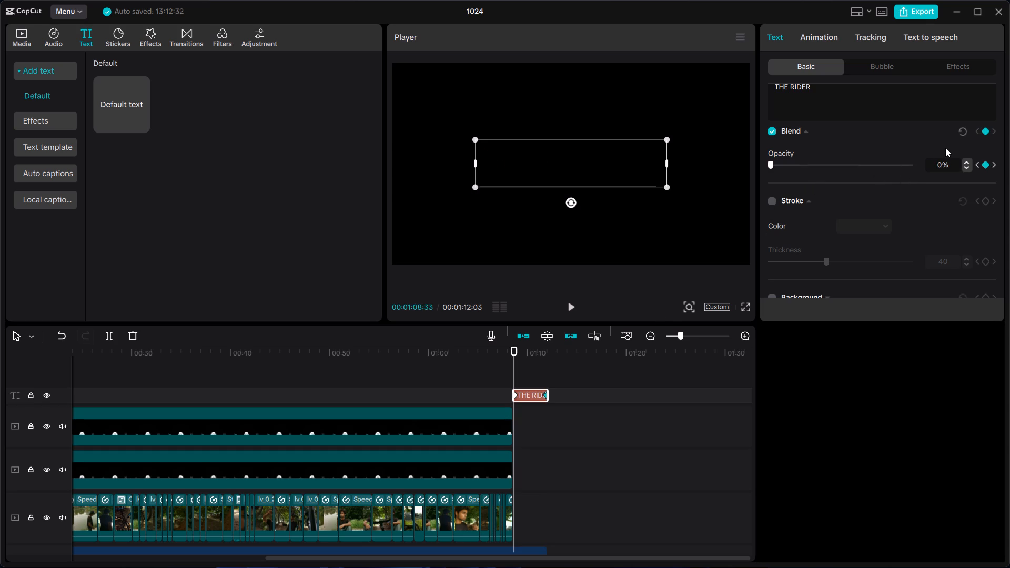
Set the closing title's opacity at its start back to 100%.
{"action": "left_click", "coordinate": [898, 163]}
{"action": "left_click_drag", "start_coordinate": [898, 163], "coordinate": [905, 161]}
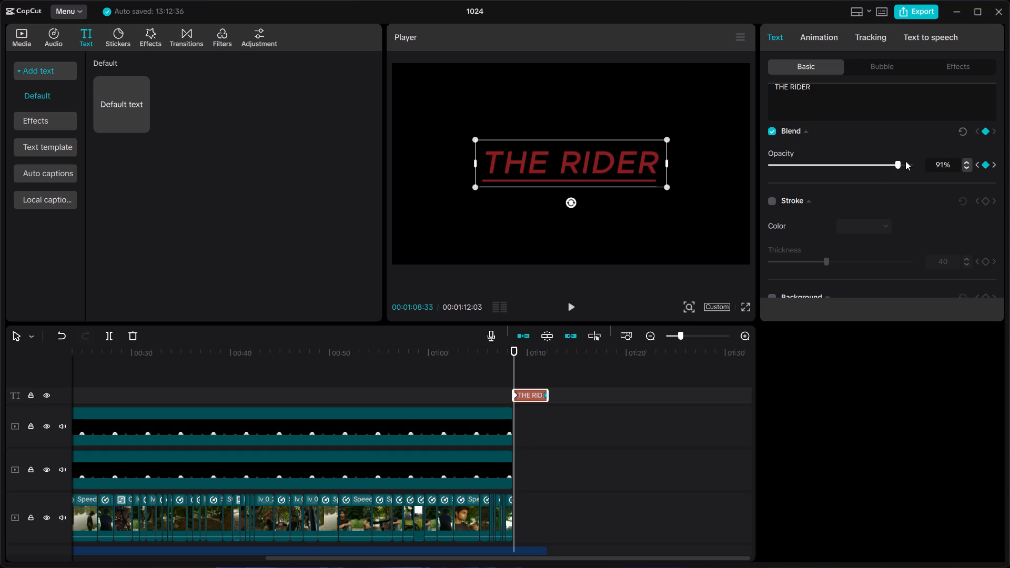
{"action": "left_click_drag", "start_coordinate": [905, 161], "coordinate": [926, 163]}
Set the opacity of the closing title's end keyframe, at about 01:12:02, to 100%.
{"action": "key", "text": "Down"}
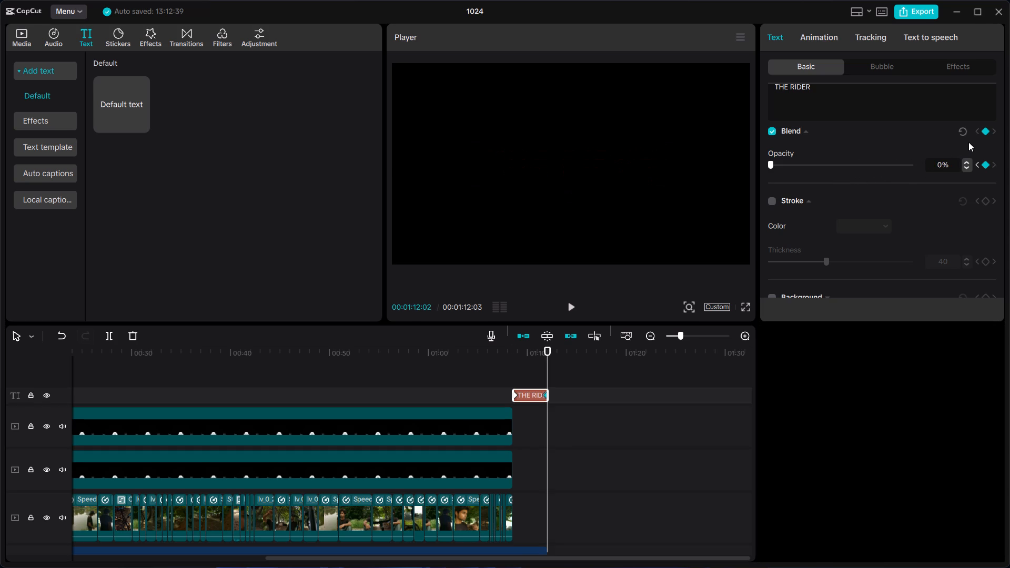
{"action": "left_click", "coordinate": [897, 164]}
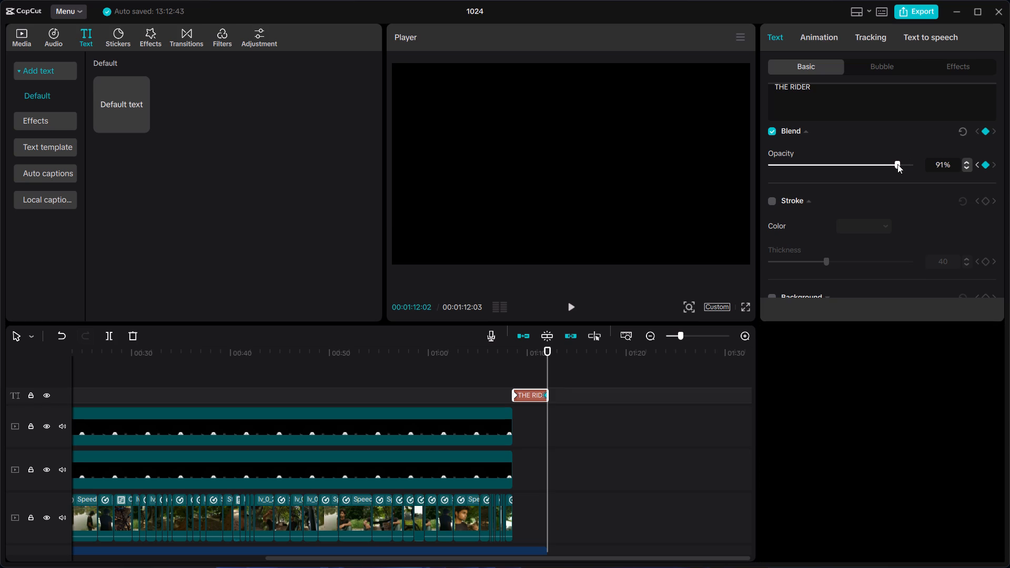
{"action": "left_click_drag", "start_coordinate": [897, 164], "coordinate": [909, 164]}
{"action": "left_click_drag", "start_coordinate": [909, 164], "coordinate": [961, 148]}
Play back the closing title from its start to check the opacity animation.
{"action": "key", "text": "Up"}
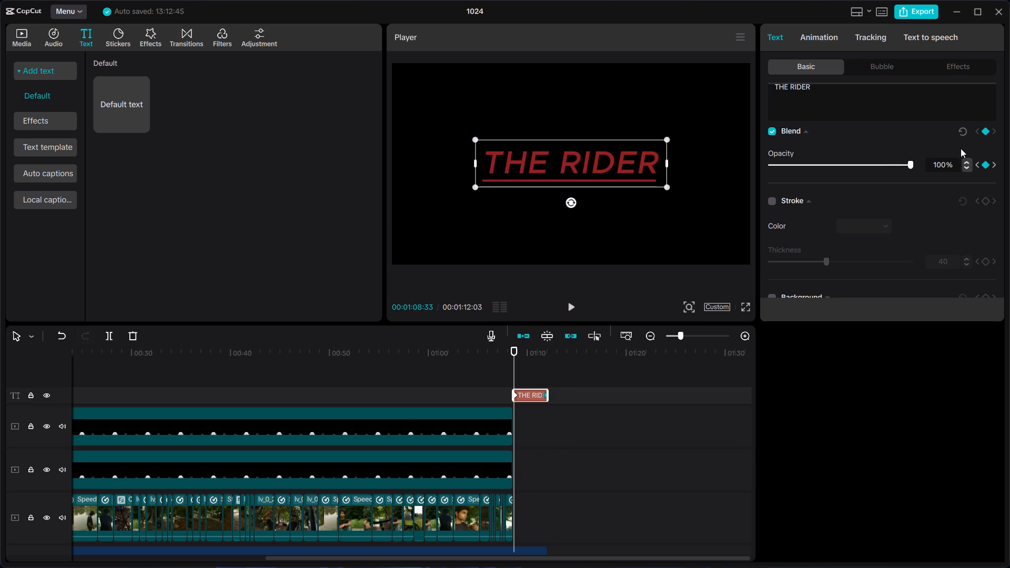
{"action": "key", "text": "space"}
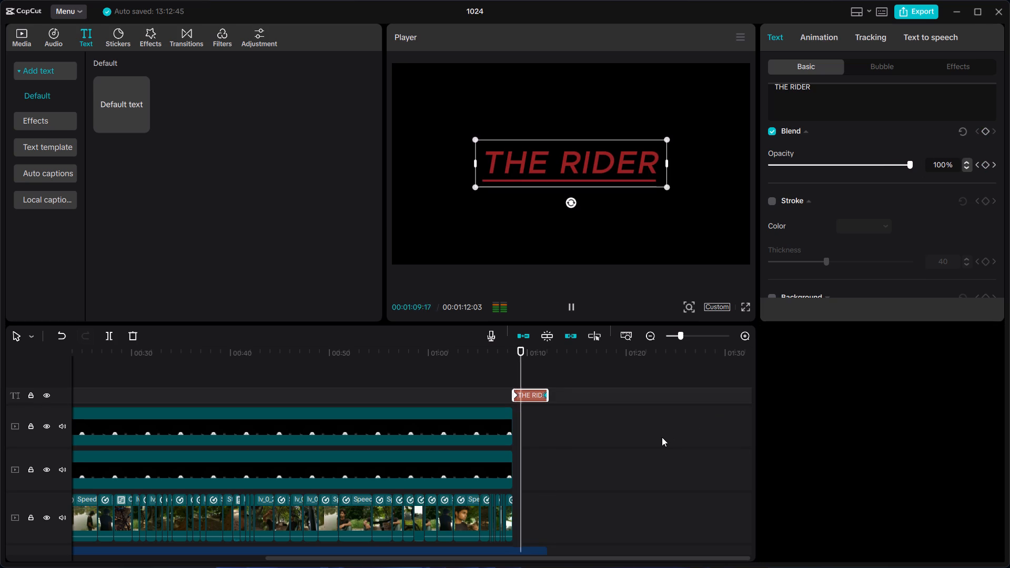
{"action": "key", "text": "space"}
{"action": "left_click", "coordinate": [449, 381]}
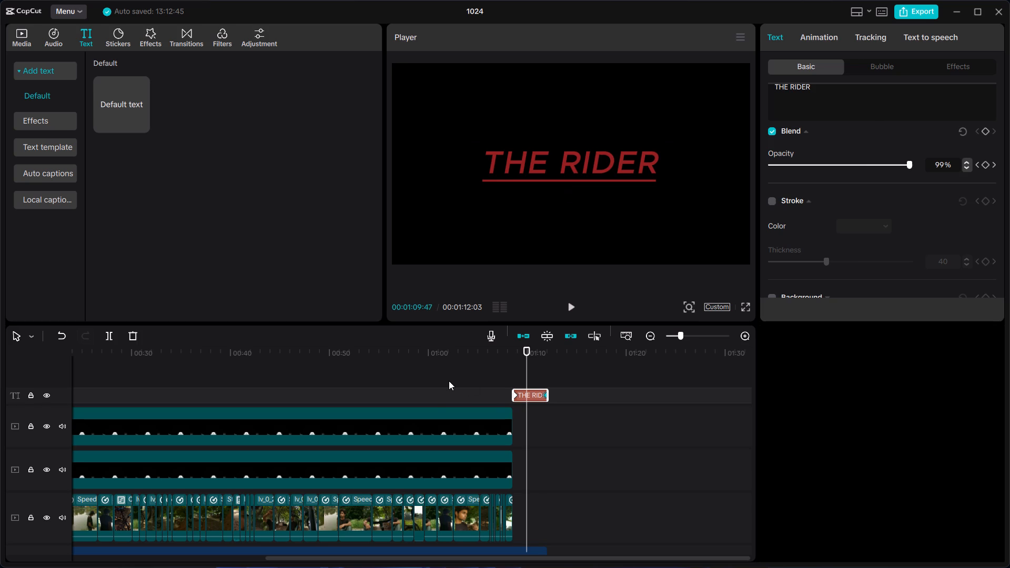
{"action": "key", "text": "space"}
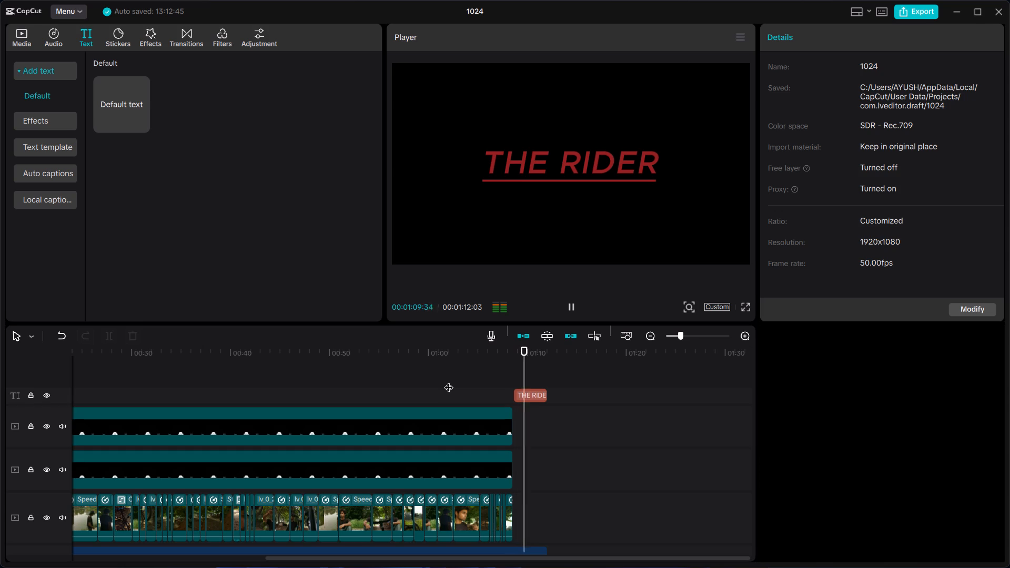
{"action": "key", "text": "space"}
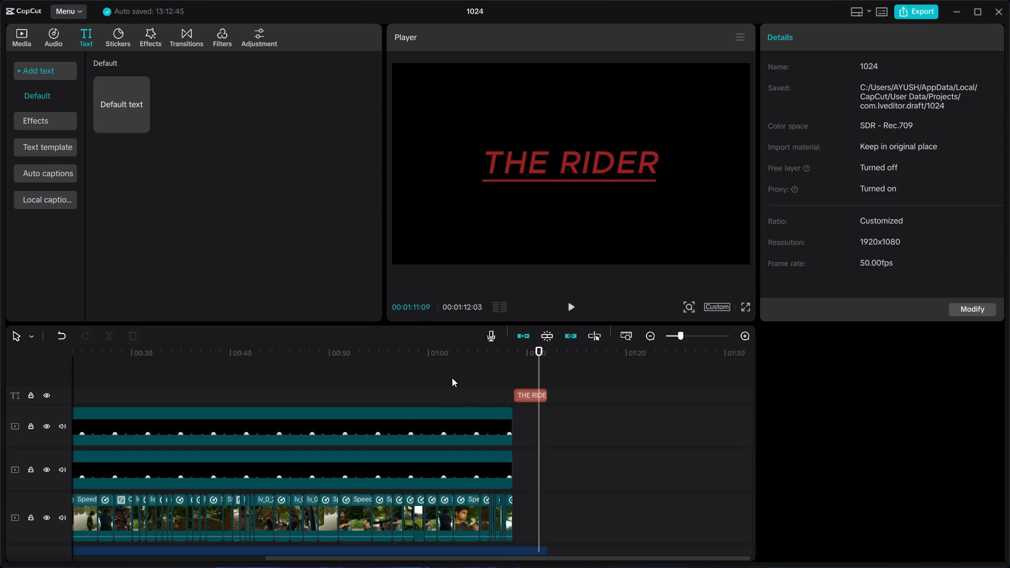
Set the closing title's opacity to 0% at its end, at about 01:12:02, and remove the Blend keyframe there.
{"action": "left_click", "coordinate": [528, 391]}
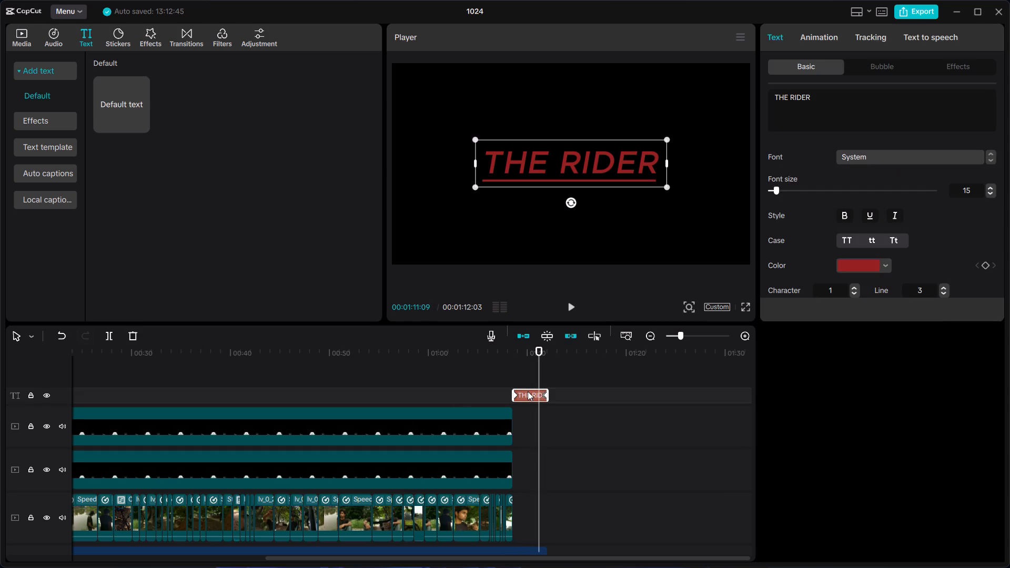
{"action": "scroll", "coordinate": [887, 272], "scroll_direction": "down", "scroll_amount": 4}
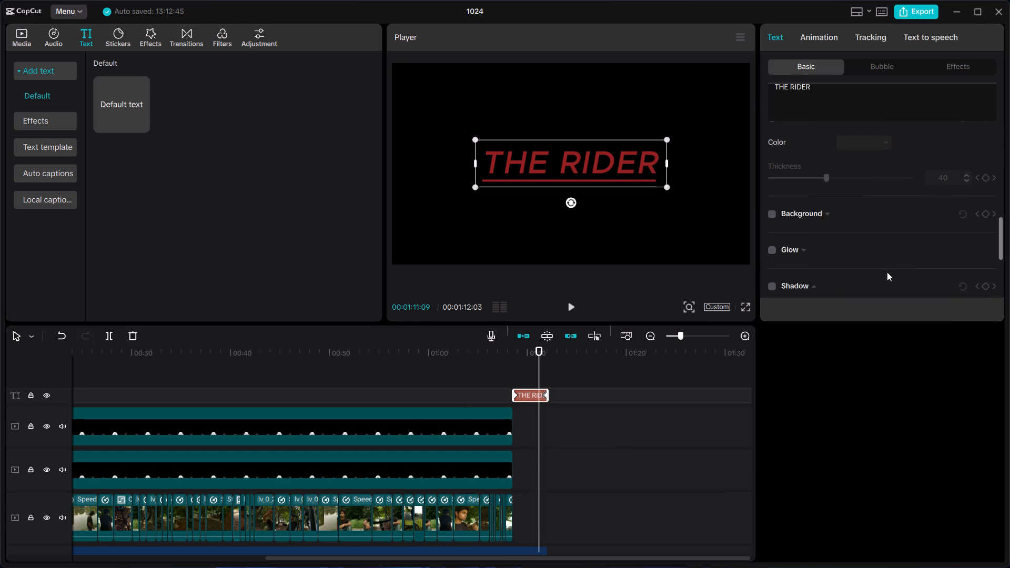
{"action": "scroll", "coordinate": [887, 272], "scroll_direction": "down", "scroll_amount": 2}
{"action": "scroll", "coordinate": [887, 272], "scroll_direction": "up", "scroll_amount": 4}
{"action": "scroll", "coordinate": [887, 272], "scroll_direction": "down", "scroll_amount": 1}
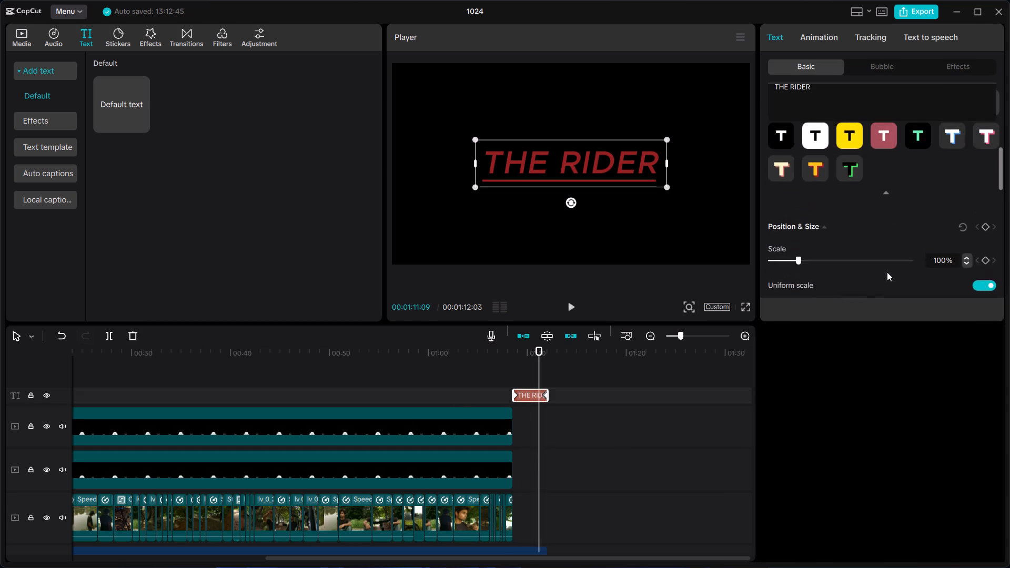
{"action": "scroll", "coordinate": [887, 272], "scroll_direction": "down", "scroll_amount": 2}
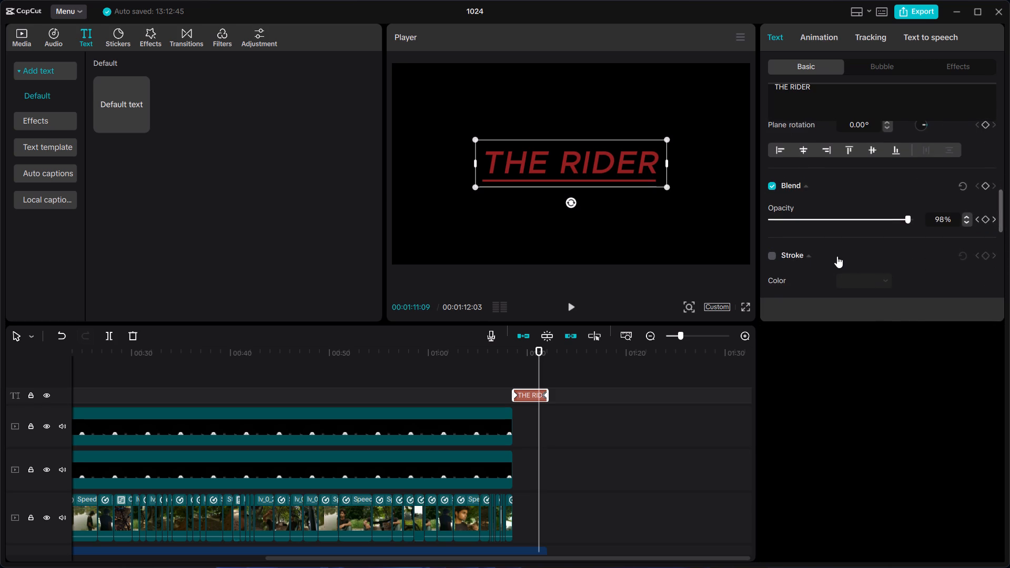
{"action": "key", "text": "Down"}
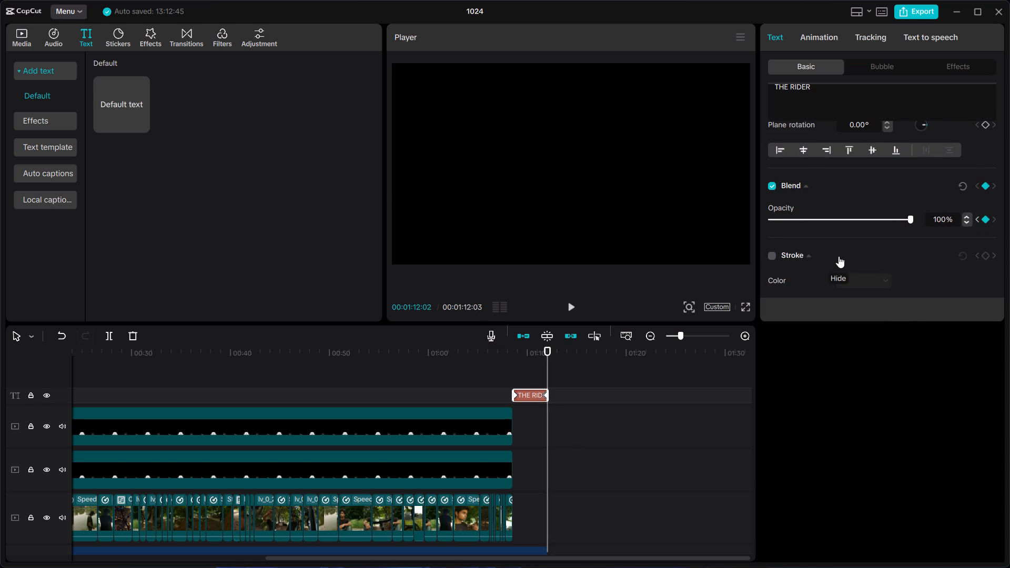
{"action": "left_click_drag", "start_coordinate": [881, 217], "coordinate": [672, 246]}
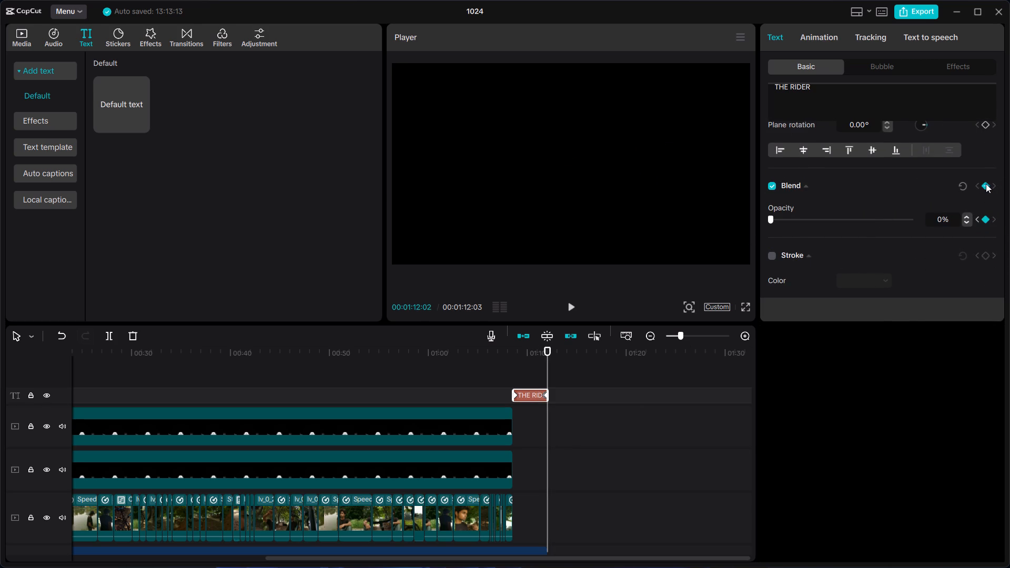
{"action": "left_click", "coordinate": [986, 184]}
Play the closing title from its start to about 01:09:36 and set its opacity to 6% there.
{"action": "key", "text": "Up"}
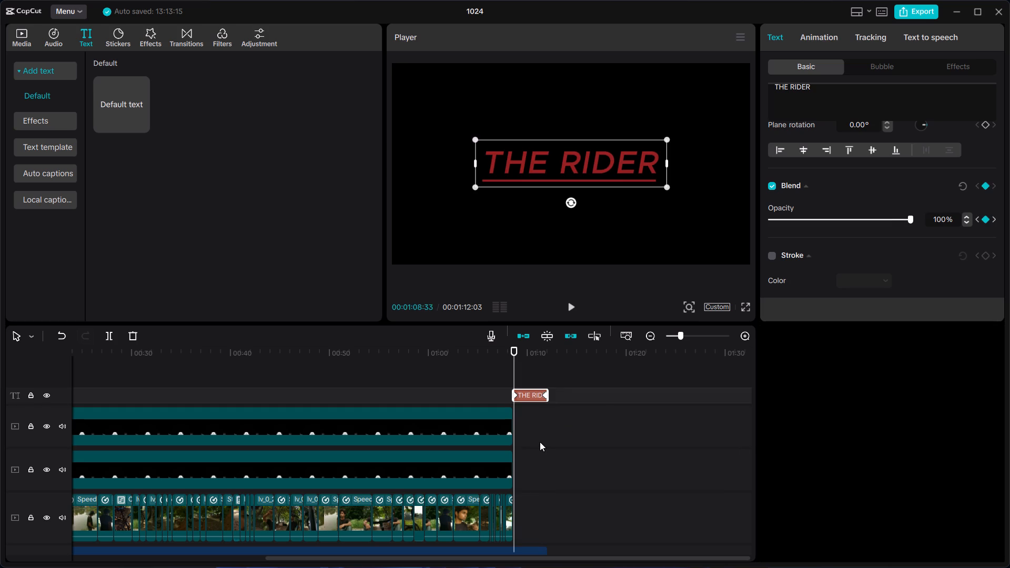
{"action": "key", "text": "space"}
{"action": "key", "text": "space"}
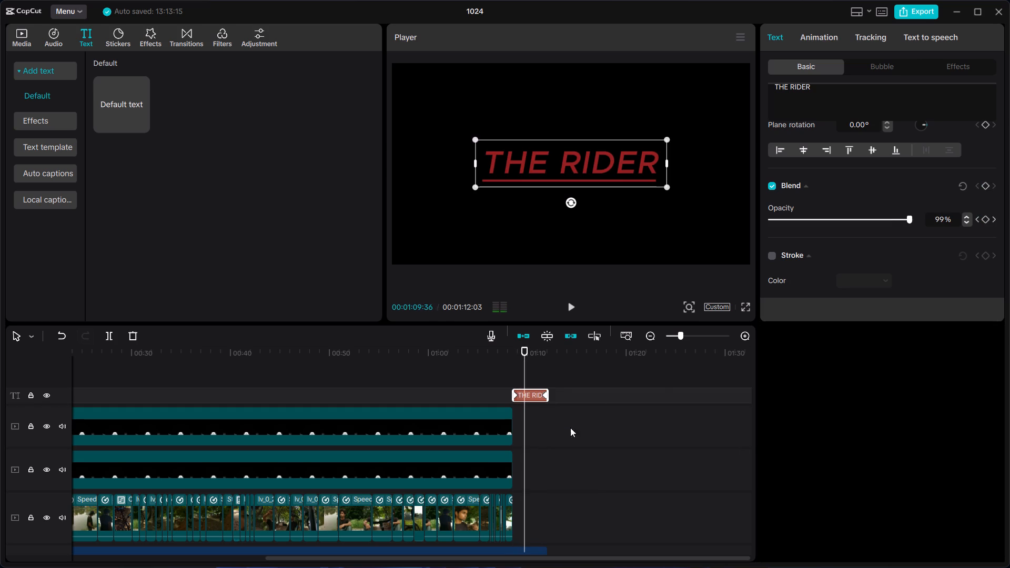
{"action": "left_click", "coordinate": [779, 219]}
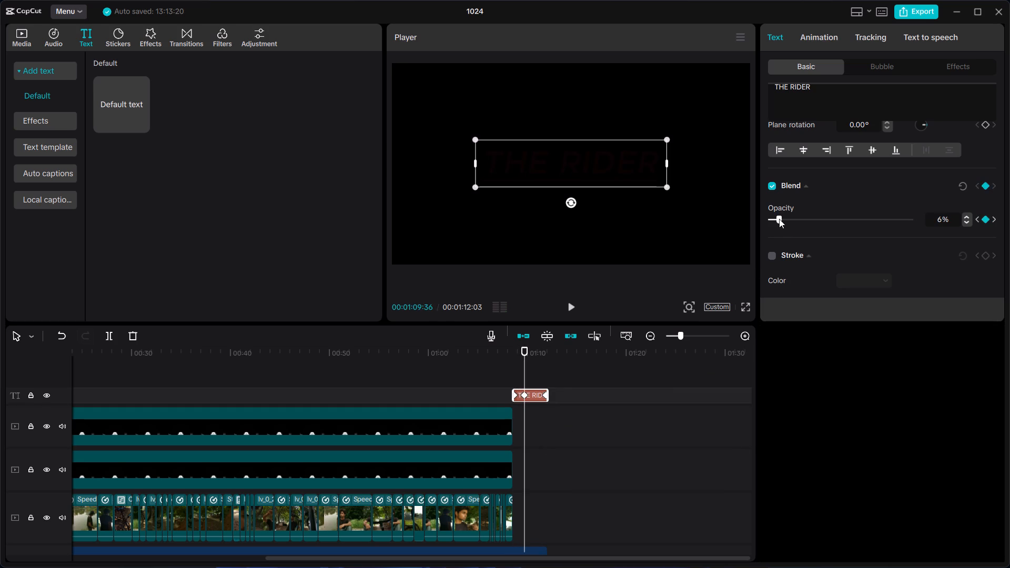
Play back the rest of the closing title to check how its opacity changes.
{"action": "key", "text": "space"}
{"action": "key", "text": "space"}
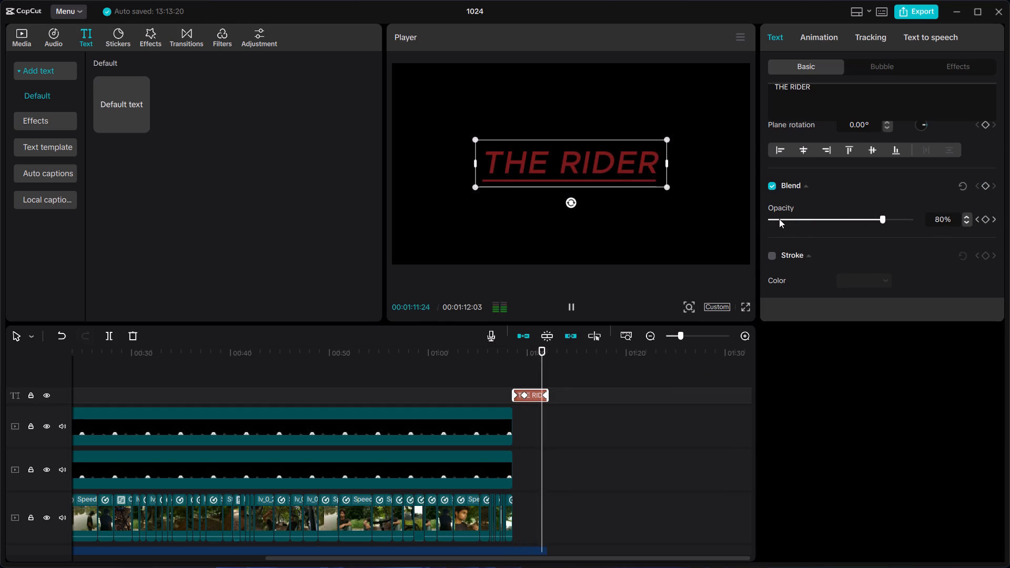
{"action": "key", "text": "Up"}
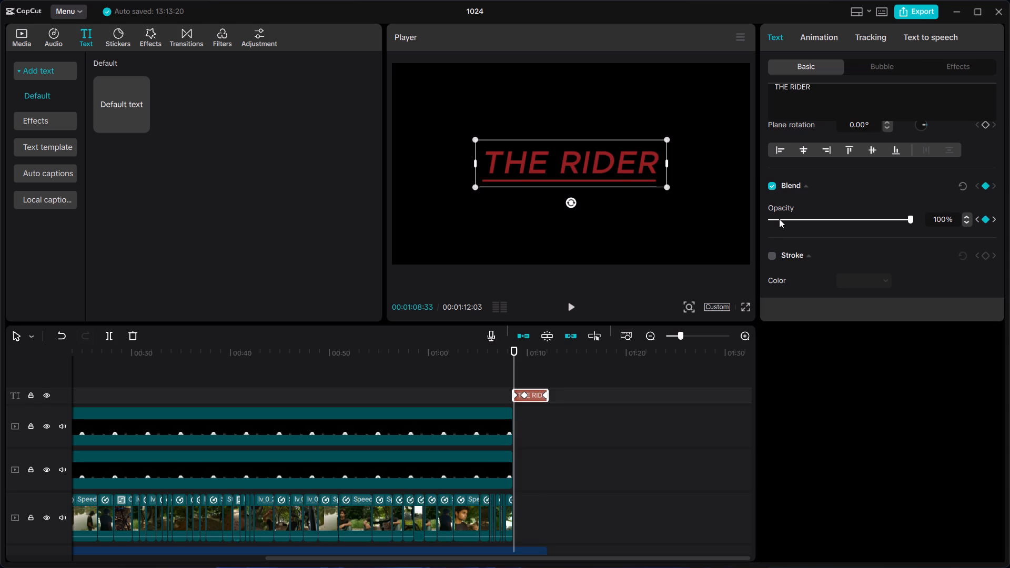
{"action": "key", "text": "Down"}
{"action": "key", "text": "Up"}
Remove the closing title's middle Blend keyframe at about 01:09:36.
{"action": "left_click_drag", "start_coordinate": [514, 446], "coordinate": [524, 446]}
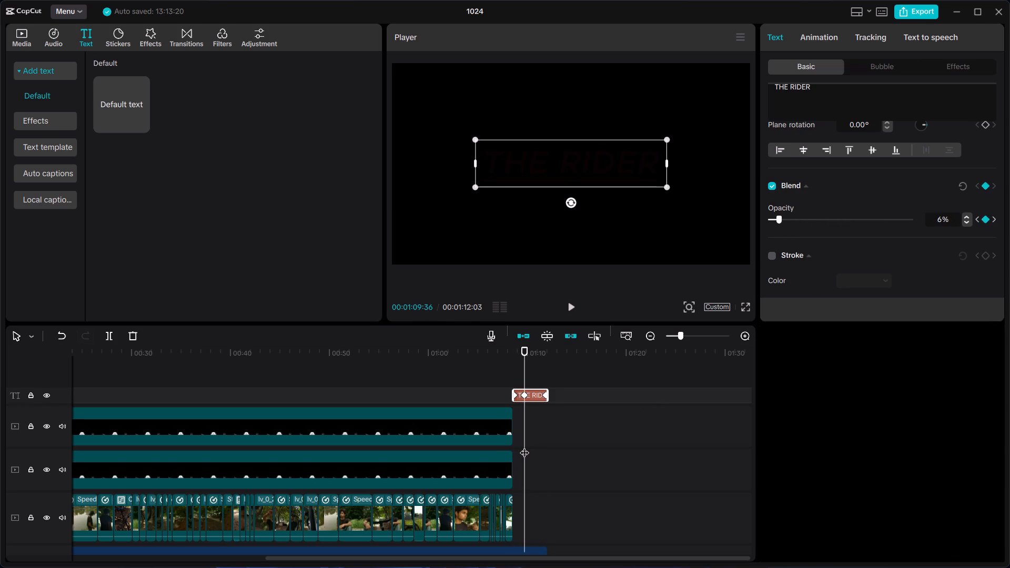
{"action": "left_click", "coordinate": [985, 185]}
Set the closing title's opacity to 0% at its start keyframe, at about 01:08:33.
{"action": "key", "text": "Down"}
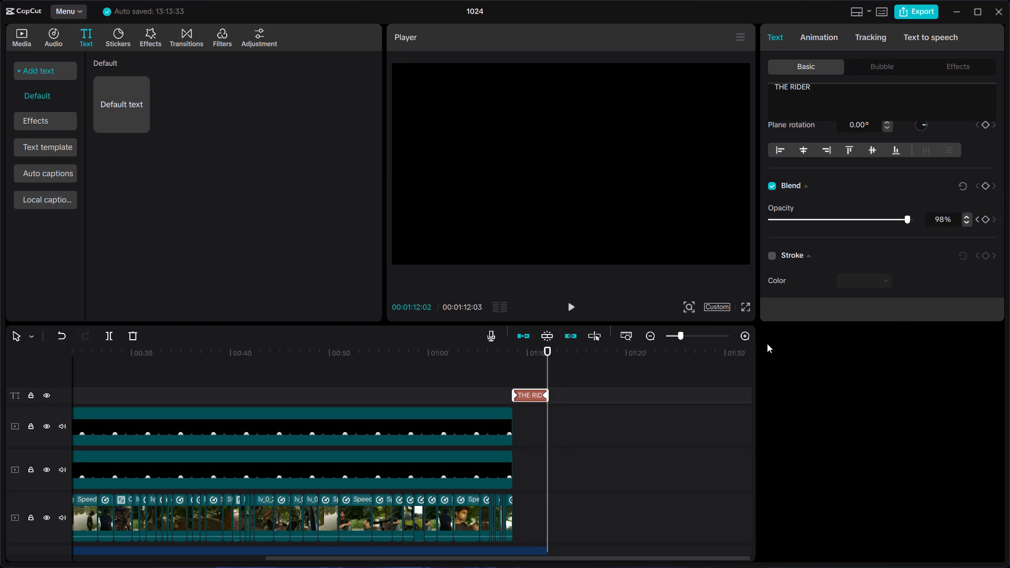
{"action": "key", "text": "Up"}
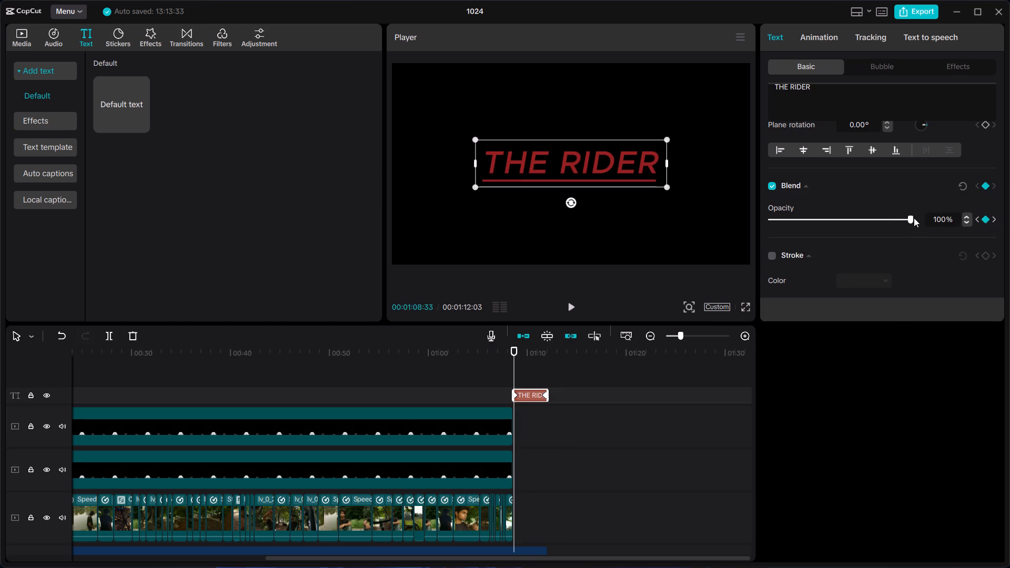
{"action": "left_click_drag", "start_coordinate": [914, 218], "coordinate": [887, 220]}
{"action": "left_click_drag", "start_coordinate": [887, 220], "coordinate": [836, 230]}
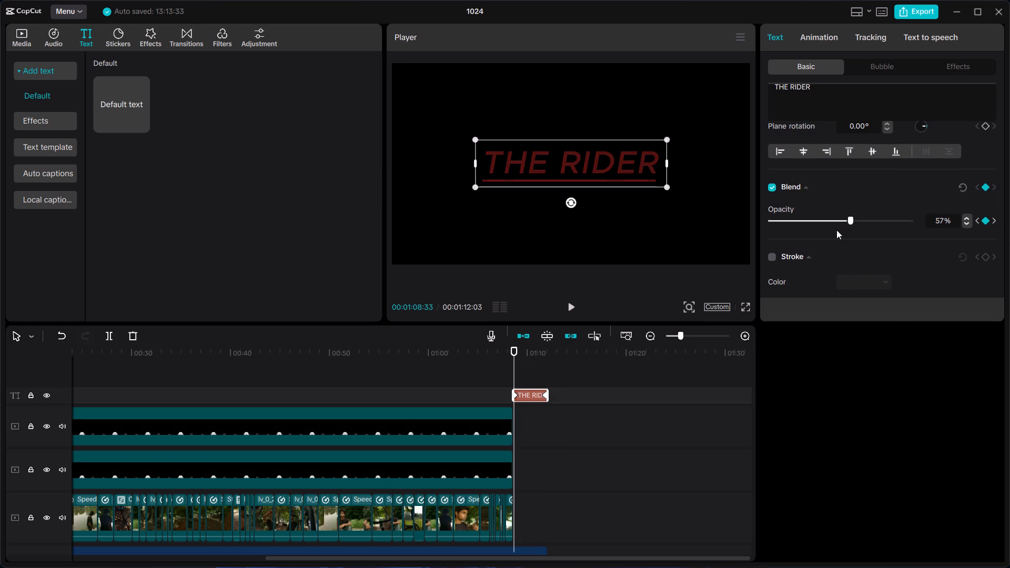
{"action": "left_click_drag", "start_coordinate": [836, 230], "coordinate": [769, 248]}
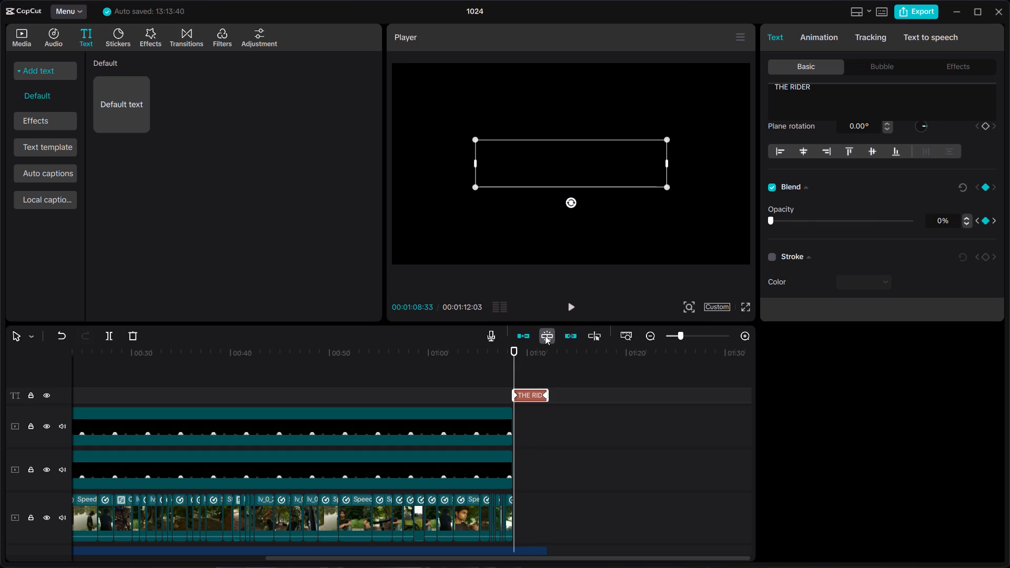
Play and scrub the end of the video from about 01:04:31 through the closing title to check its fade-in.
{"action": "key", "text": "space"}
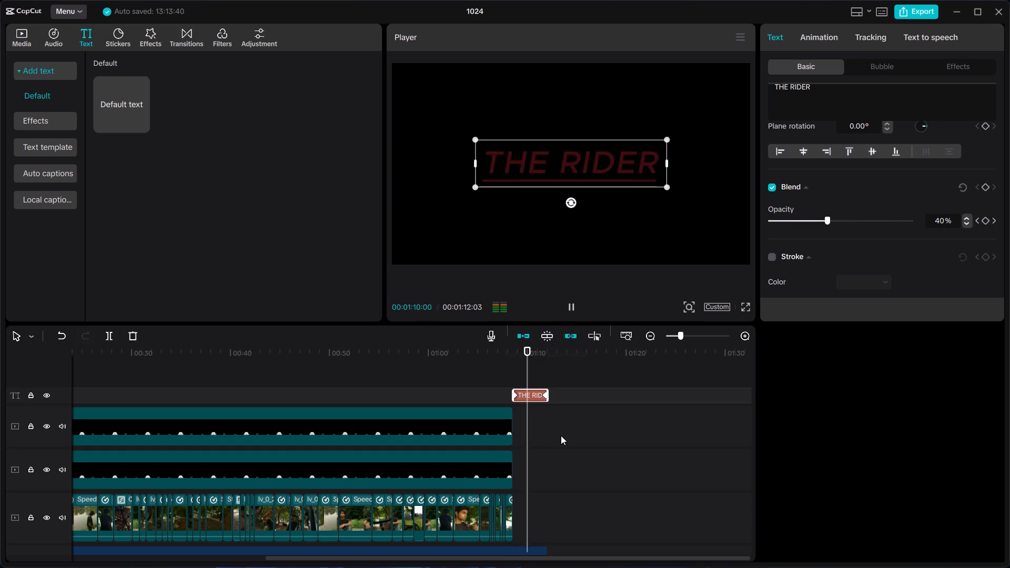
{"action": "left_click", "coordinate": [561, 435]}
{"action": "left_click_drag", "start_coordinate": [535, 440], "coordinate": [488, 447]}
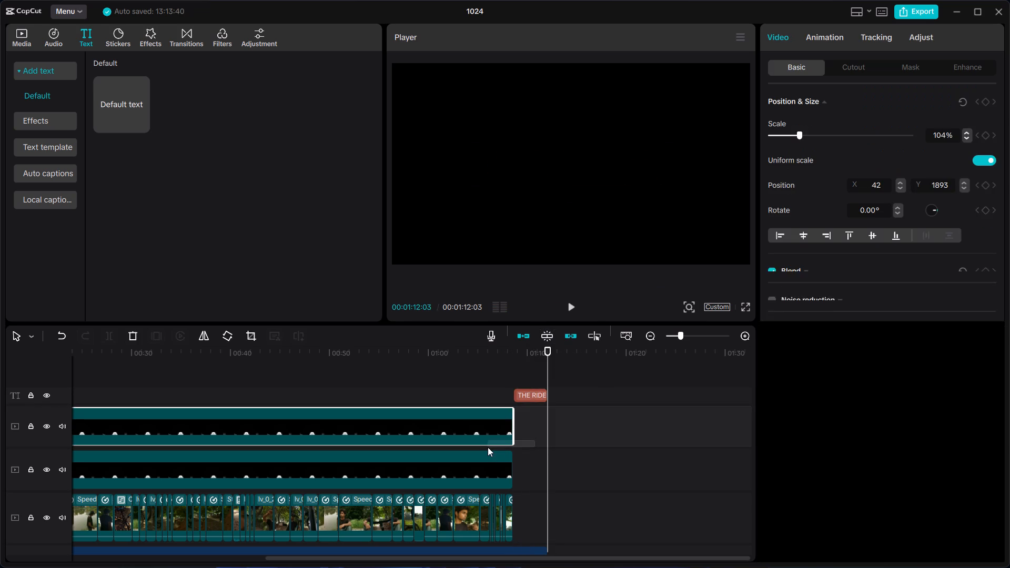
{"action": "left_click_drag", "start_coordinate": [488, 447], "coordinate": [474, 368]}
{"action": "left_click", "coordinate": [474, 368]}
{"action": "left_click", "coordinate": [474, 378]}
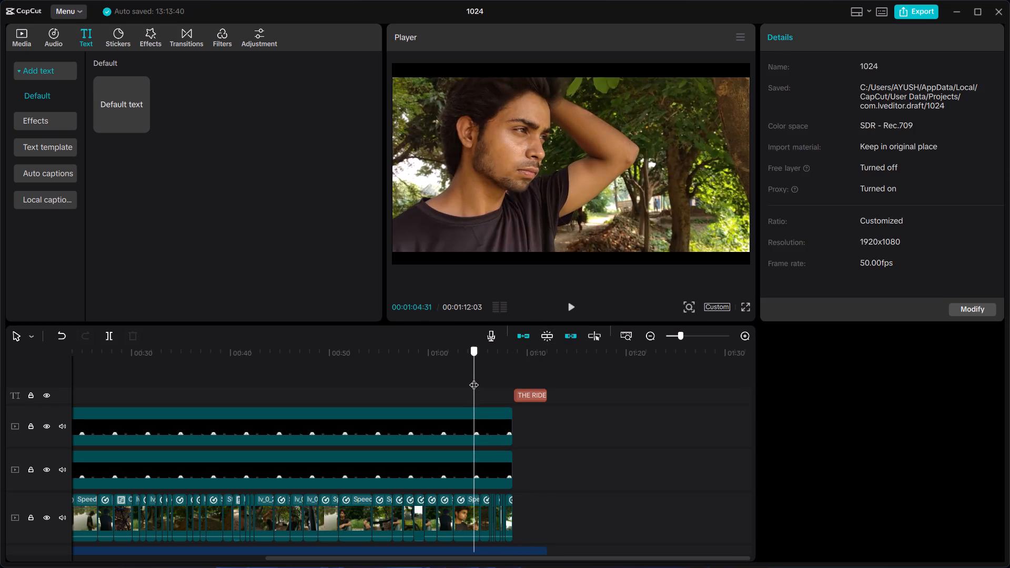
{"action": "key", "text": "space"}
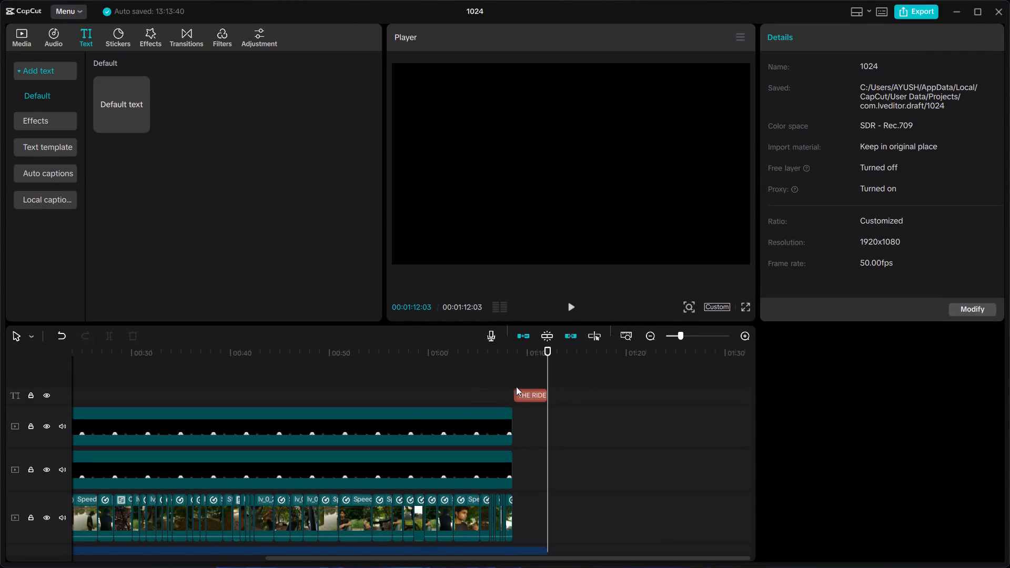
{"action": "left_click", "coordinate": [486, 391]}
{"action": "key", "text": "space"}
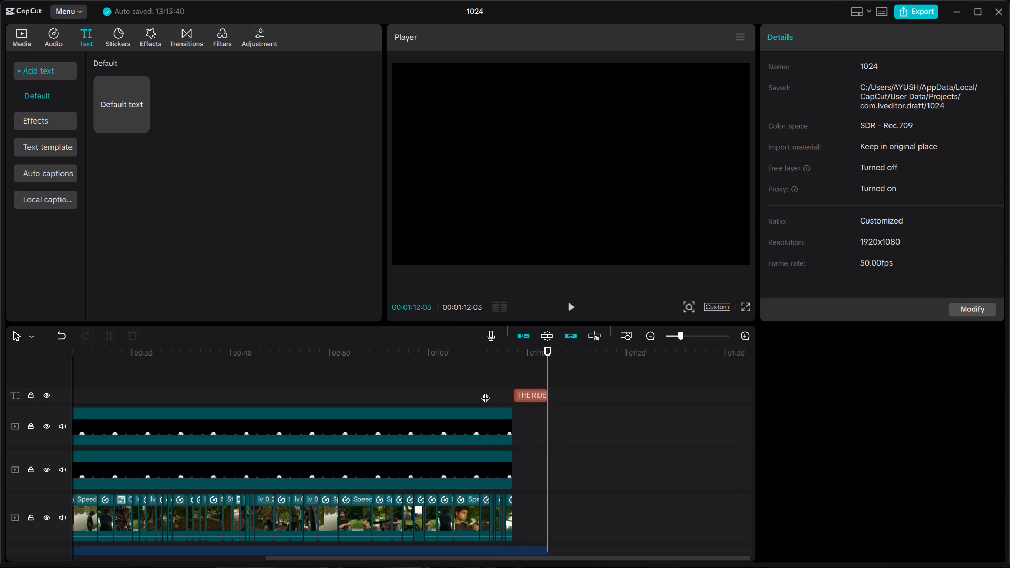
{"action": "left_click", "coordinate": [486, 391]}
{"action": "left_click_drag", "start_coordinate": [486, 391], "coordinate": [519, 387]}
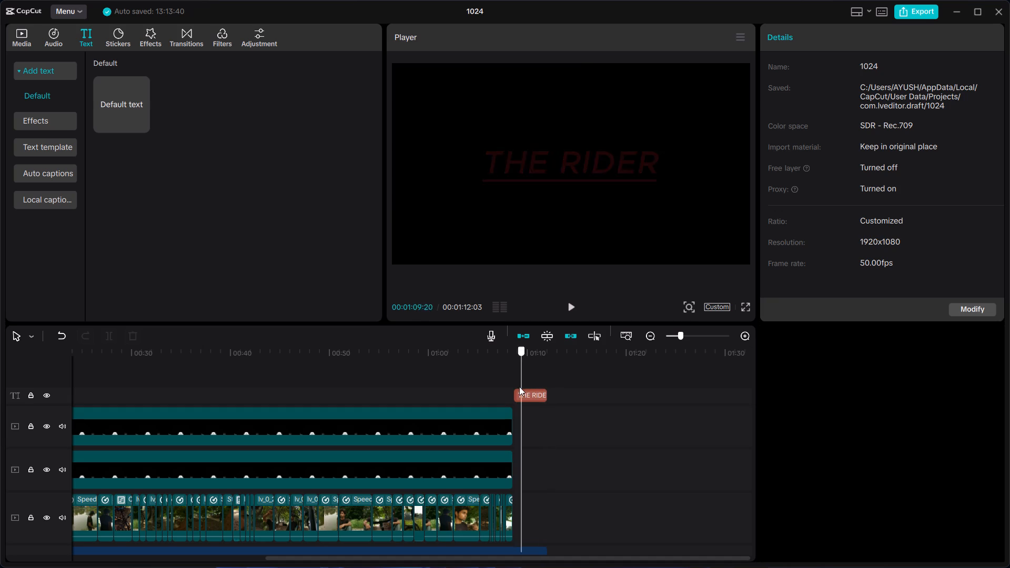
{"action": "left_click_drag", "start_coordinate": [519, 387], "coordinate": [545, 389]}
Add a default text clip on a new track above the "THE RIDER" clip, aligned with it in time.
{"action": "left_click_drag", "start_coordinate": [114, 99], "coordinate": [369, 371]}
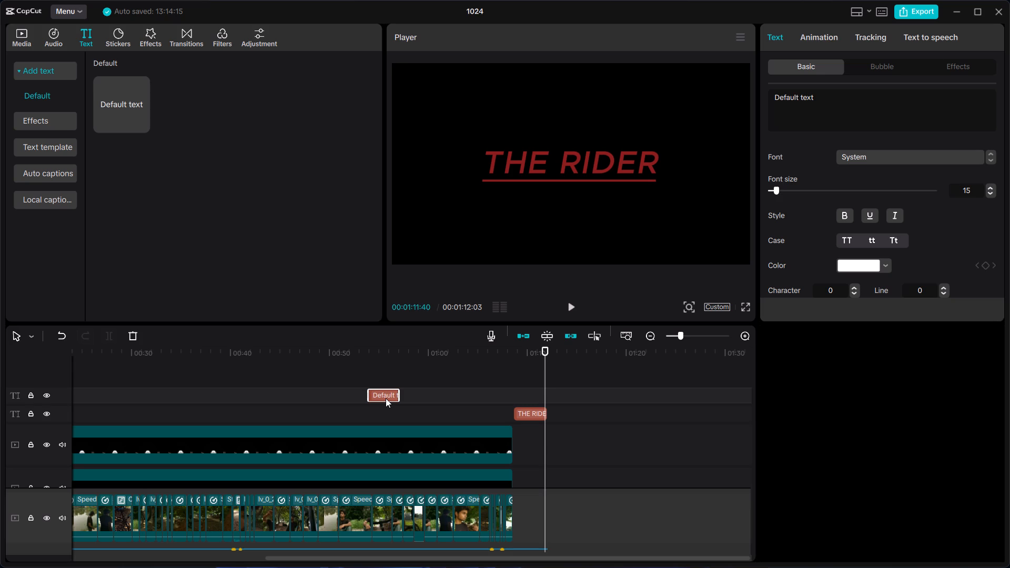
{"action": "left_click_drag", "start_coordinate": [386, 398], "coordinate": [554, 402]}
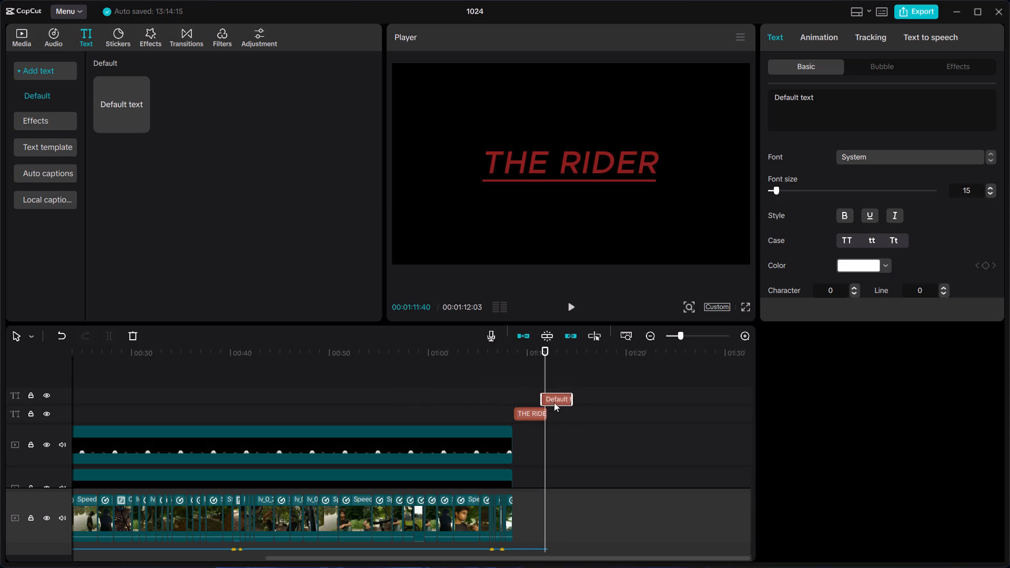
{"action": "left_click_drag", "start_coordinate": [554, 402], "coordinate": [533, 403]}
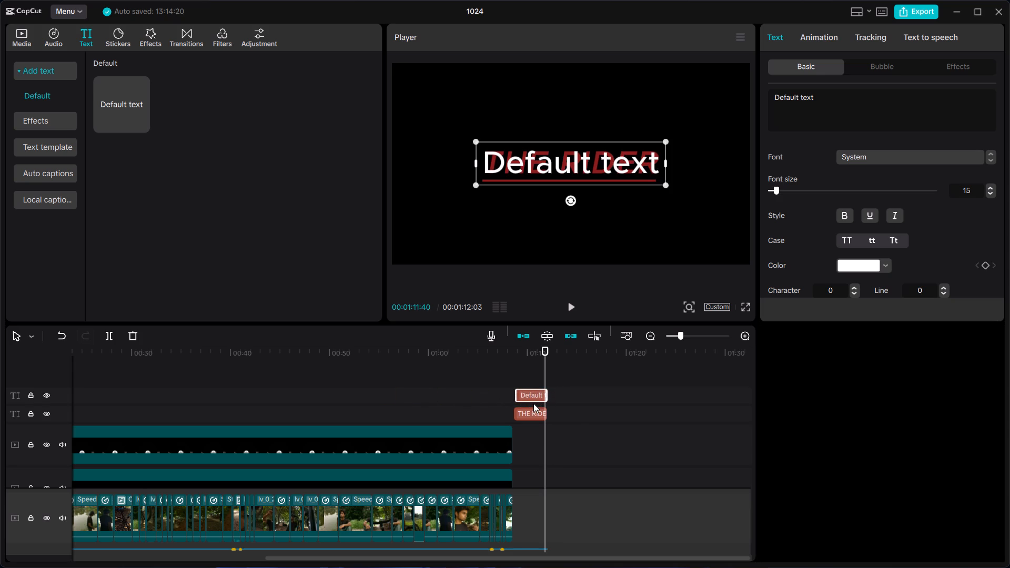
Replace the new text clip's placeholder wording with "OG".
{"action": "double_click", "coordinate": [872, 123]}
{"action": "key", "text": "BackSpace"}
{"action": "key", "text": "BackSpace"}
{"action": "key", "text": "BackSpace"}
{"action": "key", "text": "BackSpace"}
{"action": "key", "text": "BackSpace"}
{"action": "key", "text": "BackSpace"}
{"action": "key", "text": "BackSpace"}
{"action": "key", "text": "BackSpace"}
{"action": "key", "text": "BackSpace"}
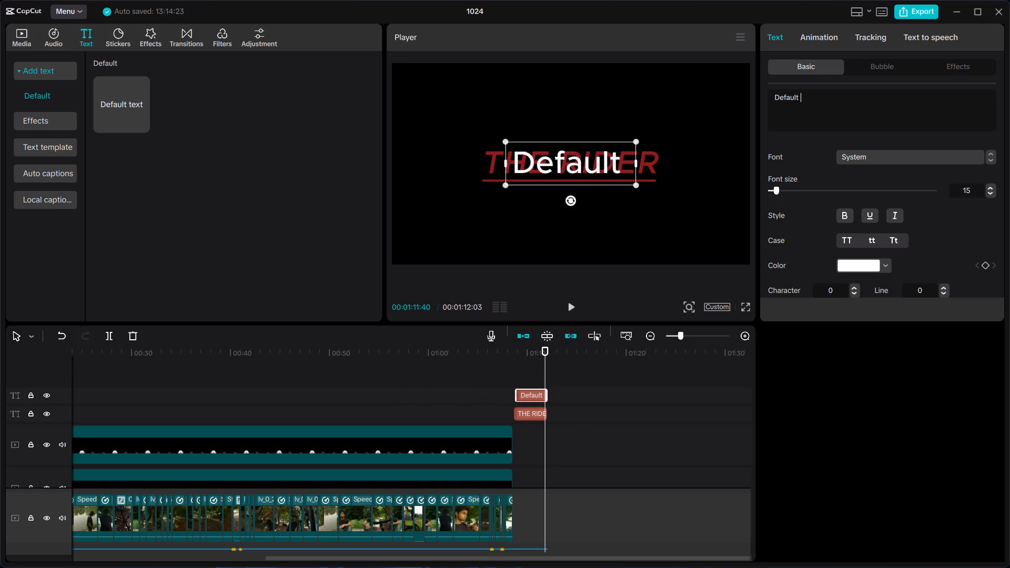
{"action": "key", "text": "BackSpace"}
{"action": "key", "text": "BackSpace"}
{"action": "key", "text": "BackSpace"}
{"action": "key", "text": "BackSpace"}
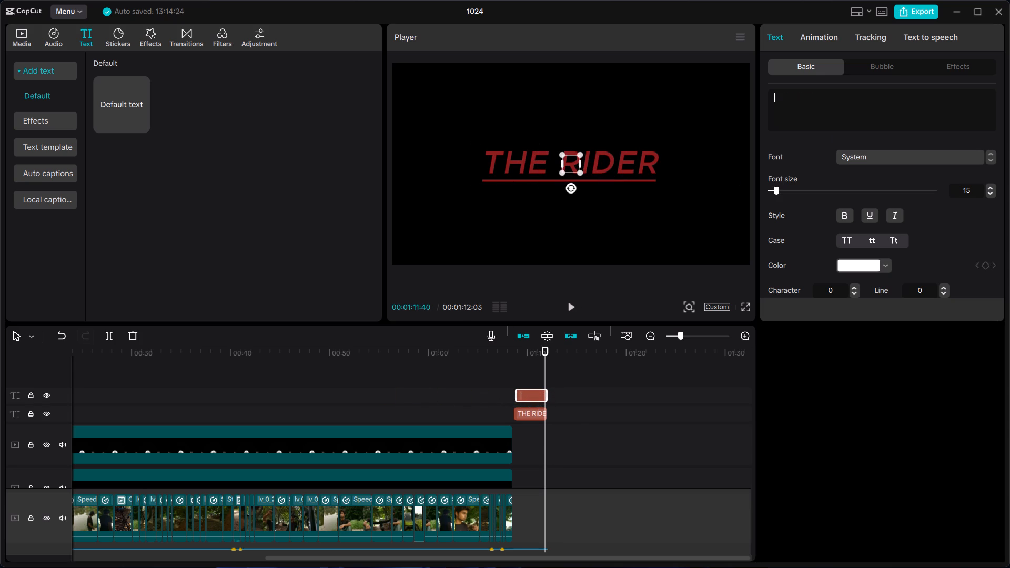
{"action": "type", "text": "OG"}
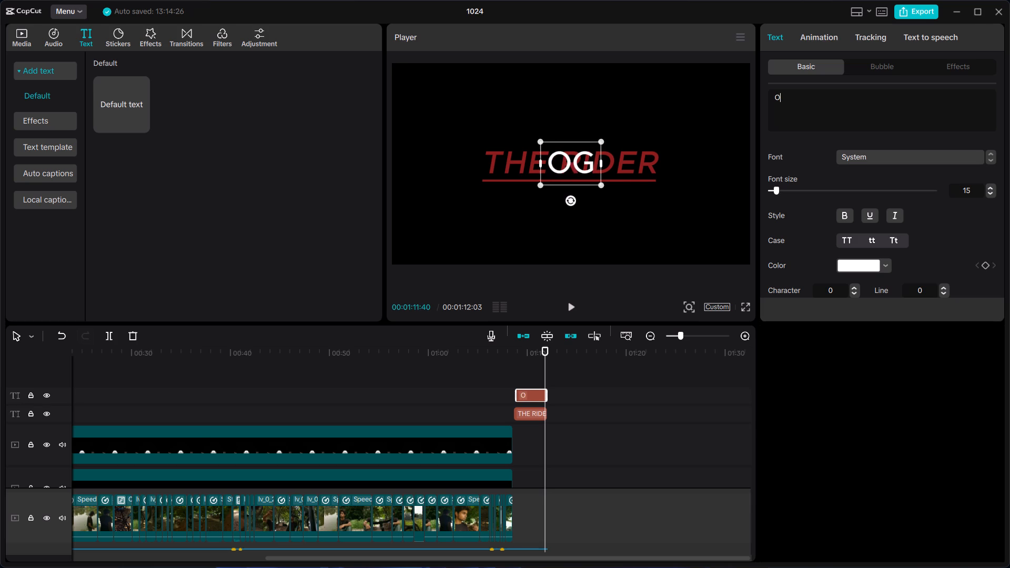
Set the "OG" text's colour to dark red, hex 8B2121.
{"action": "scroll", "coordinate": [840, 250], "scroll_direction": "down", "scroll_amount": 2}
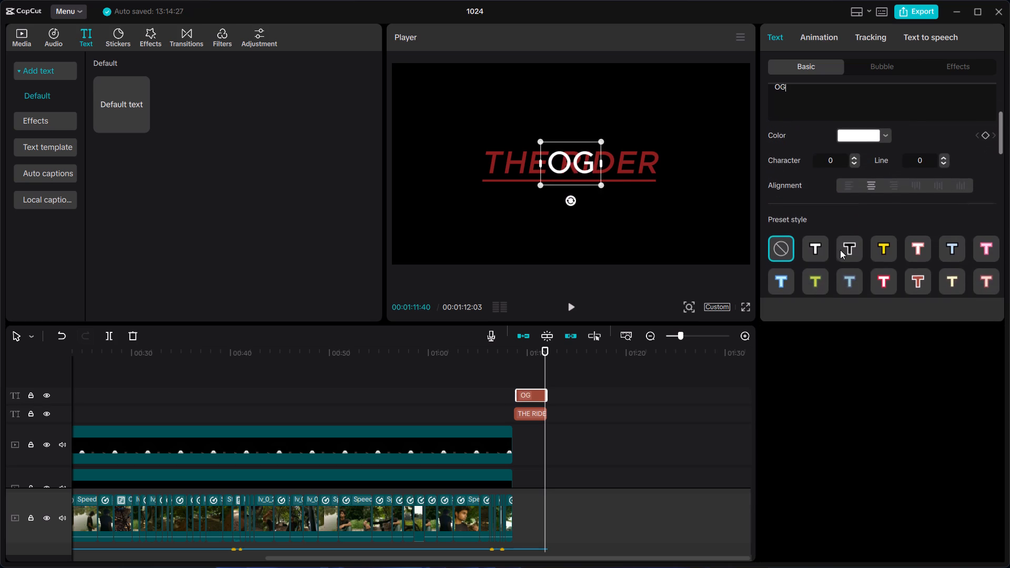
{"action": "scroll", "coordinate": [838, 189], "scroll_direction": "down", "scroll_amount": 2}
{"action": "scroll", "coordinate": [835, 232], "scroll_direction": "up", "scroll_amount": 1}
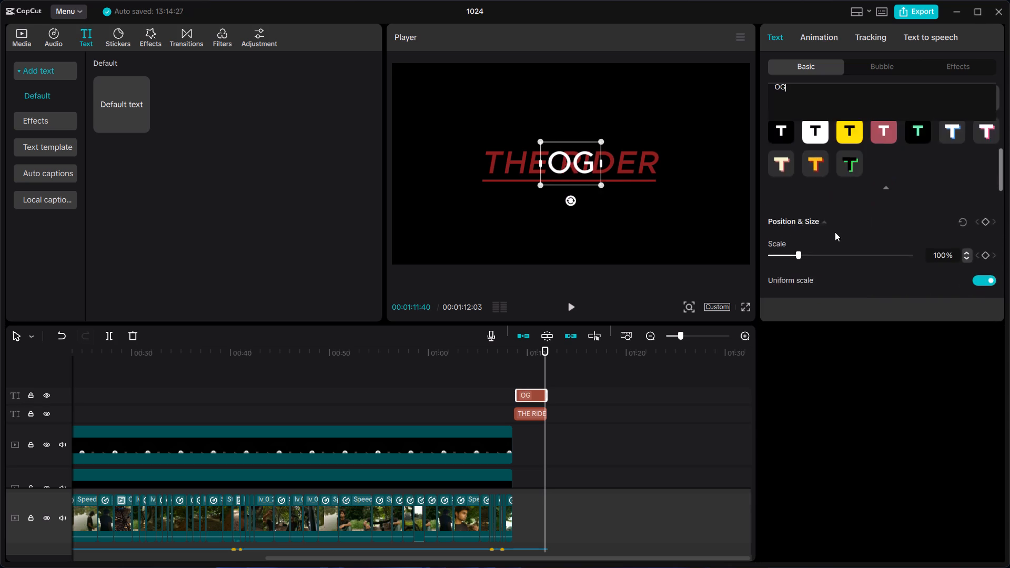
{"action": "scroll", "coordinate": [835, 232], "scroll_direction": "up", "scroll_amount": 2}
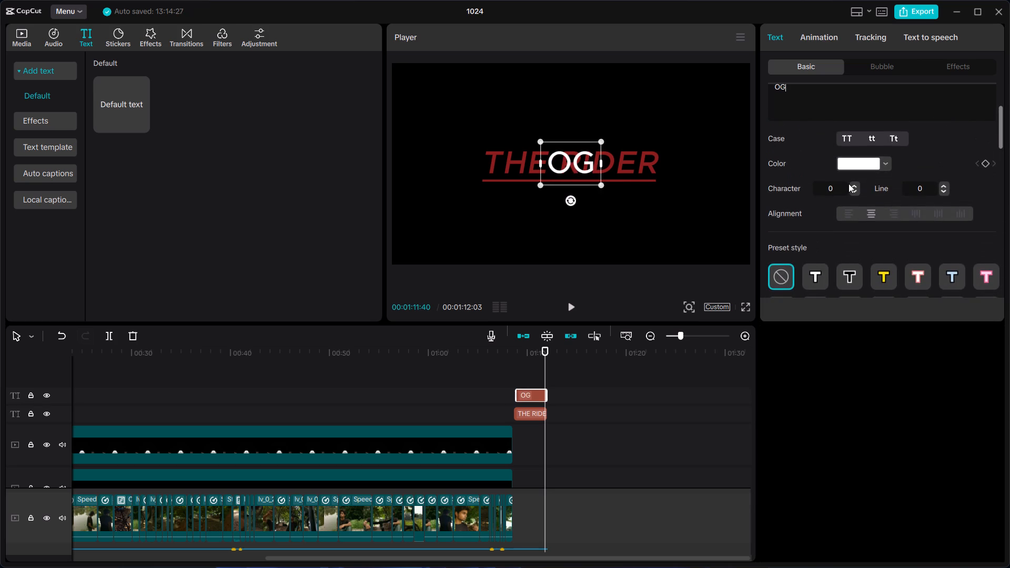
{"action": "left_click", "coordinate": [882, 165]}
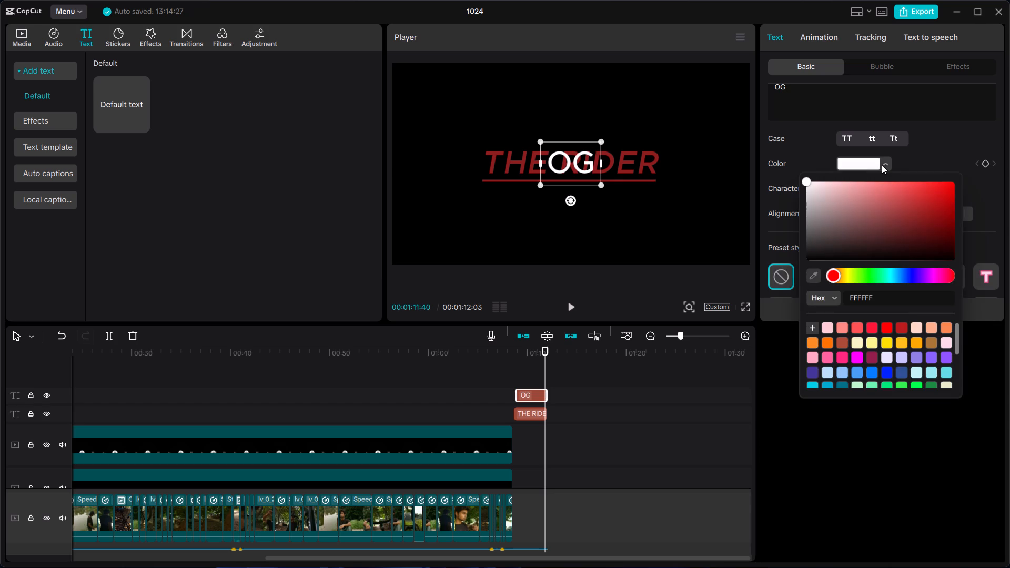
{"action": "left_click", "coordinate": [899, 187]}
{"action": "left_click_drag", "start_coordinate": [899, 187], "coordinate": [914, 220]}
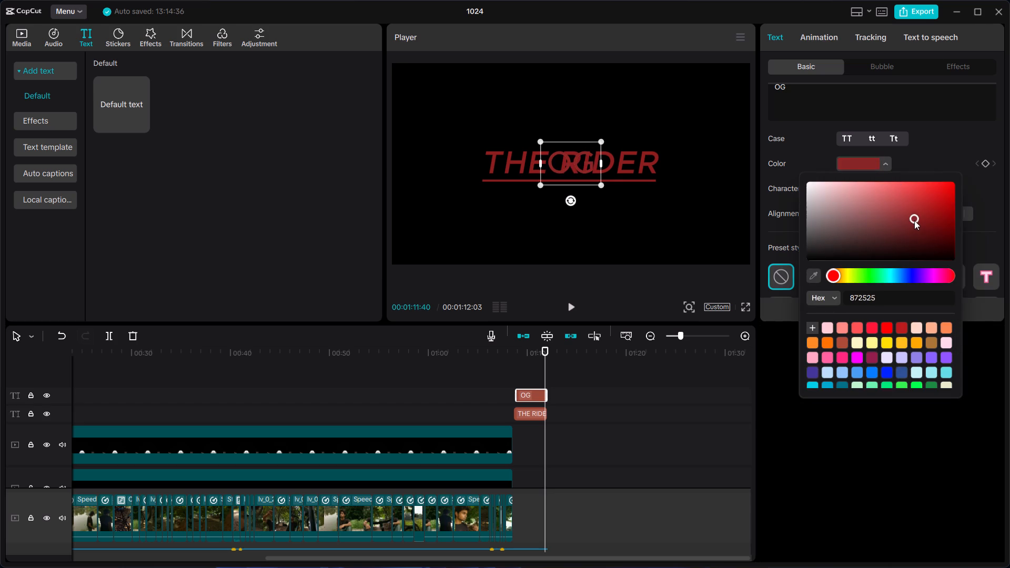
{"action": "left_click_drag", "start_coordinate": [914, 220], "coordinate": [896, 210]}
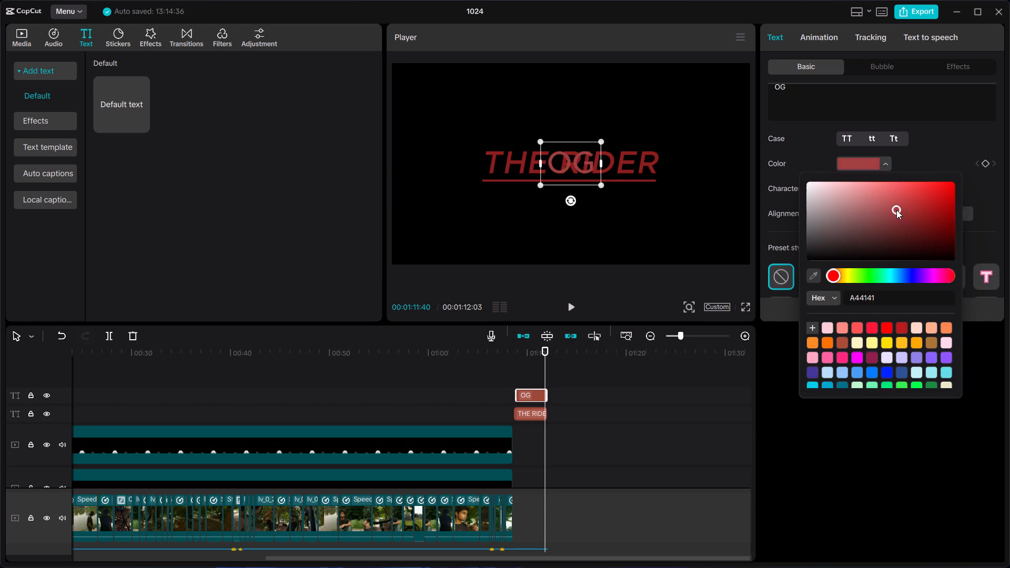
{"action": "left_click_drag", "start_coordinate": [896, 210], "coordinate": [913, 208]}
{"action": "left_click_drag", "start_coordinate": [913, 208], "coordinate": [911, 222]}
{"action": "left_click_drag", "start_coordinate": [911, 222], "coordinate": [911, 223]}
{"action": "left_click_drag", "start_coordinate": [911, 223], "coordinate": [920, 218]}
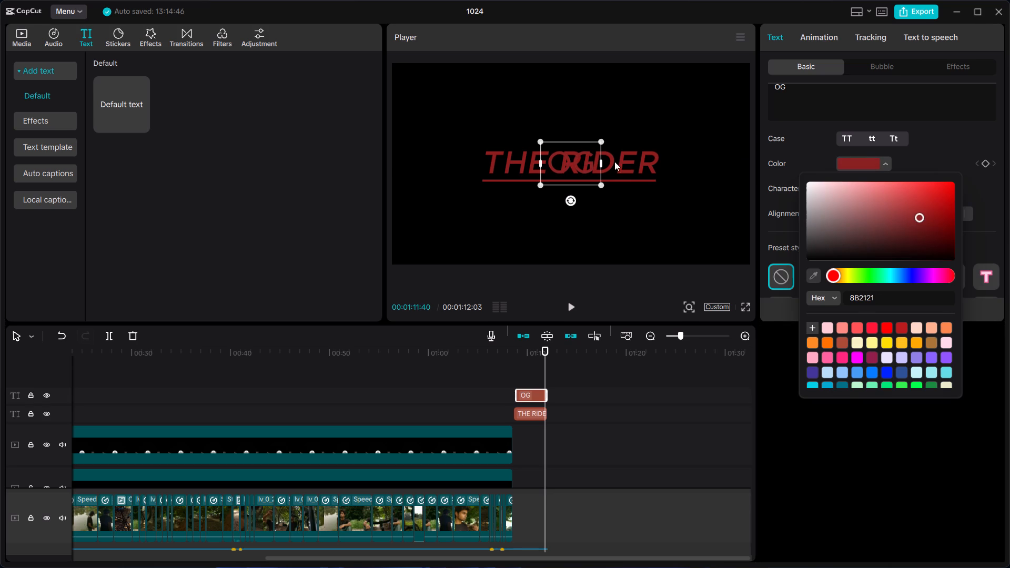
Move the "OG" text above "THE RIDER" in the frame and enlarge it to nearly the title's width.
{"action": "left_click_drag", "start_coordinate": [584, 164], "coordinate": [577, 129]}
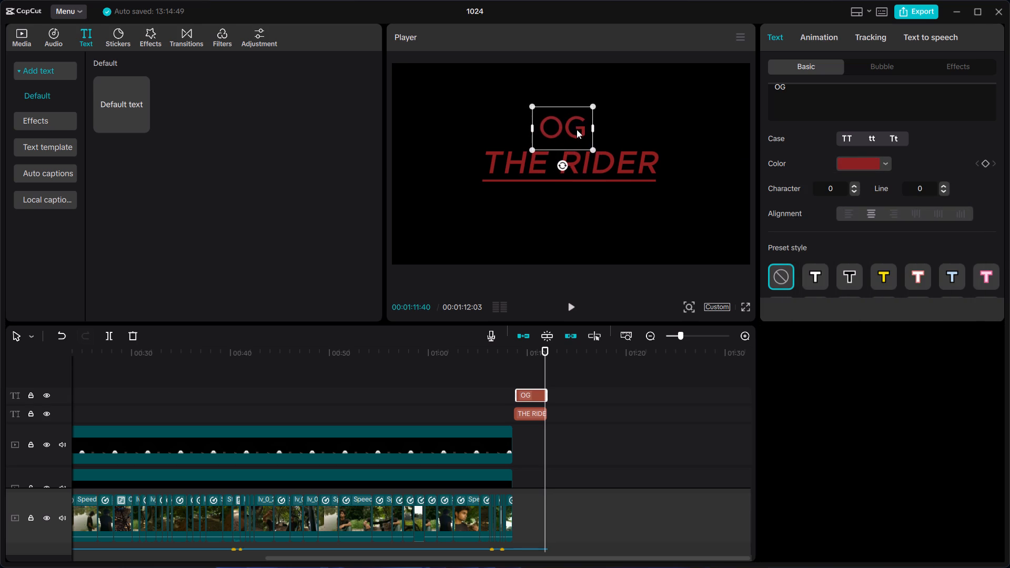
{"action": "left_click_drag", "start_coordinate": [590, 147], "coordinate": [612, 160]}
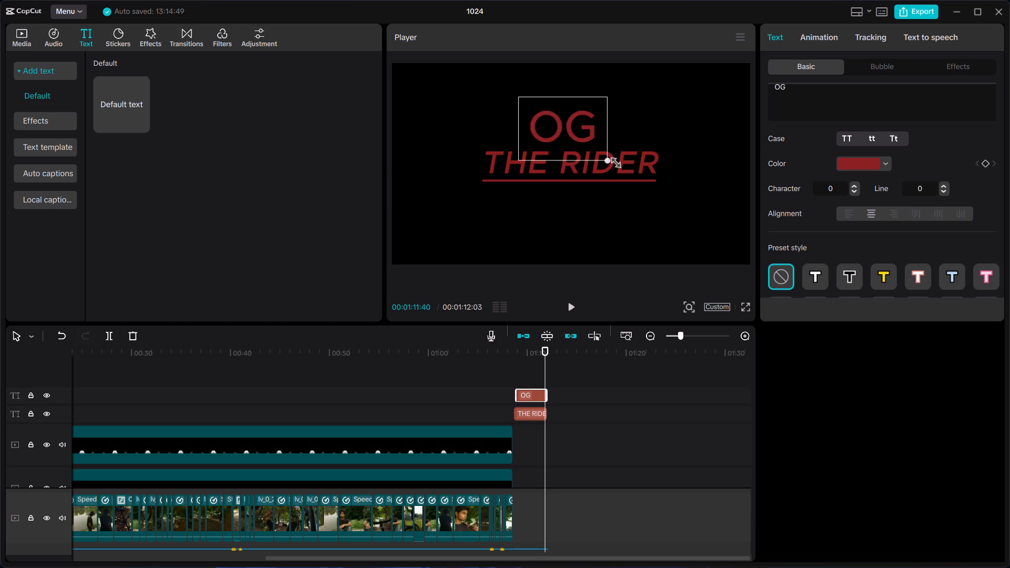
{"action": "left_click_drag", "start_coordinate": [612, 160], "coordinate": [619, 166]}
{"action": "left_click_drag", "start_coordinate": [588, 136], "coordinate": [587, 153]}
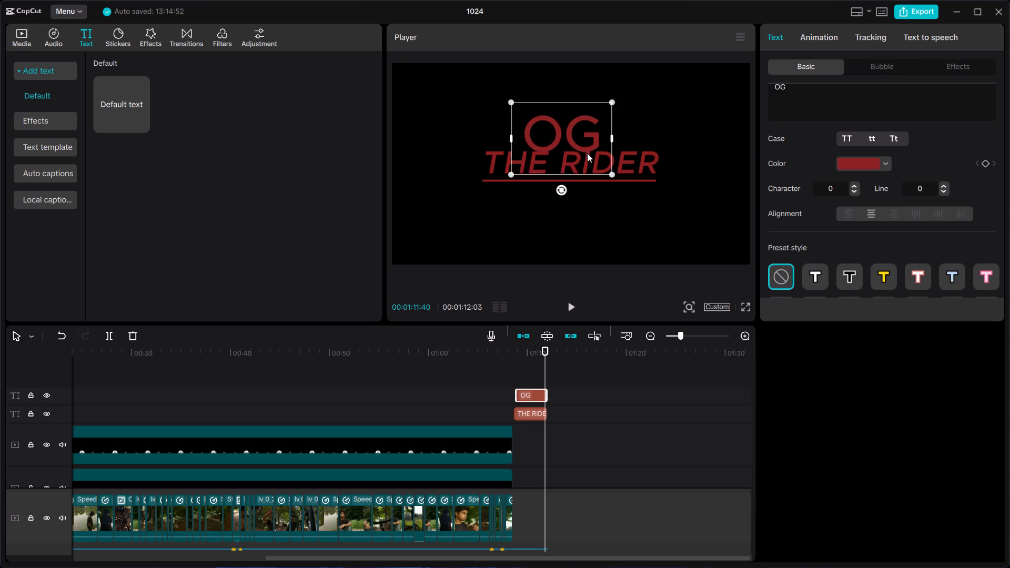
{"action": "left_click_drag", "start_coordinate": [587, 153], "coordinate": [585, 177]}
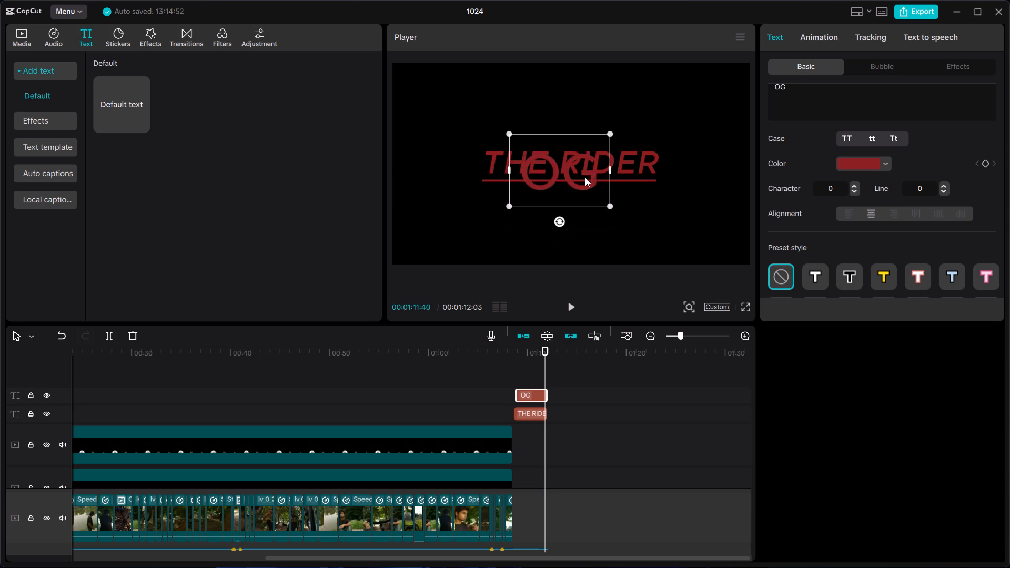
{"action": "left_click_drag", "start_coordinate": [585, 177], "coordinate": [584, 146]}
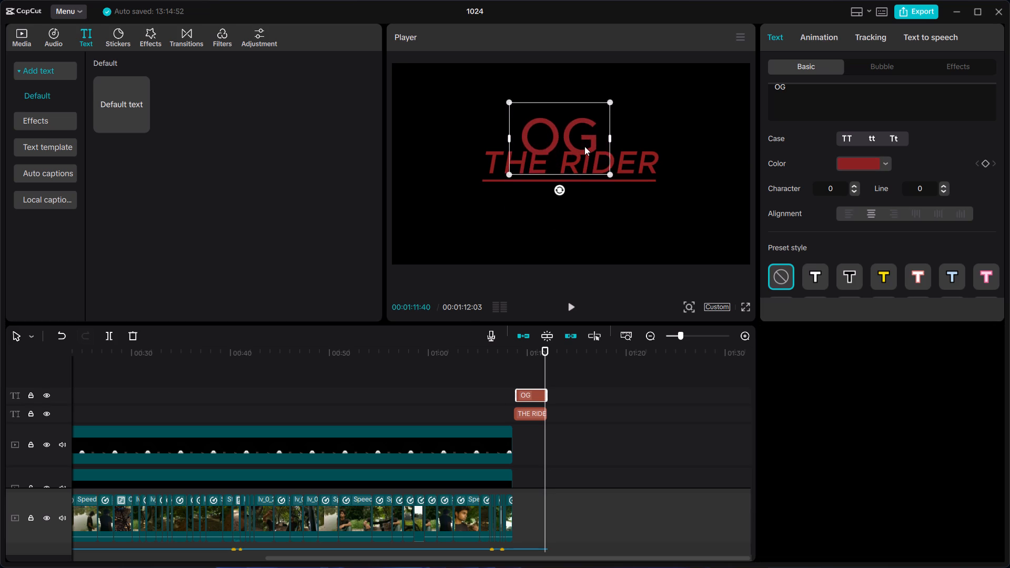
{"action": "left_click_drag", "start_coordinate": [584, 146], "coordinate": [582, 137]}
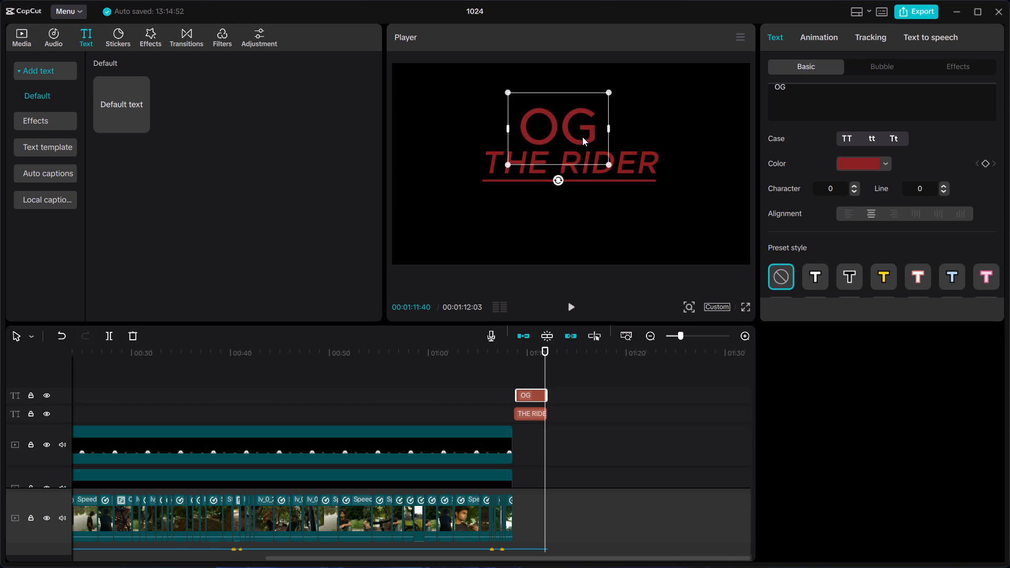
{"action": "left_click_drag", "start_coordinate": [582, 137], "coordinate": [583, 139]}
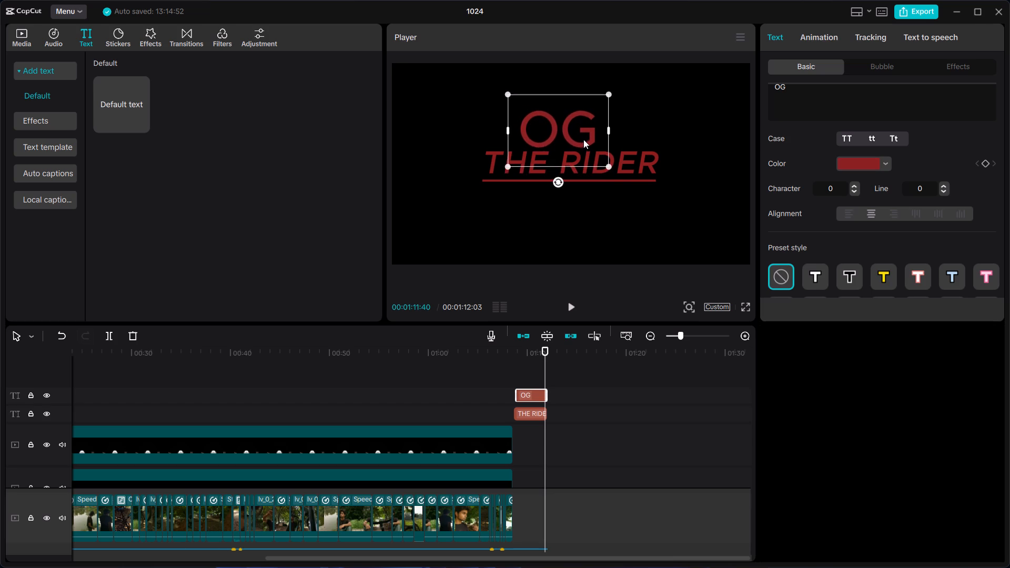
{"action": "left_click_drag", "start_coordinate": [583, 139], "coordinate": [583, 141]}
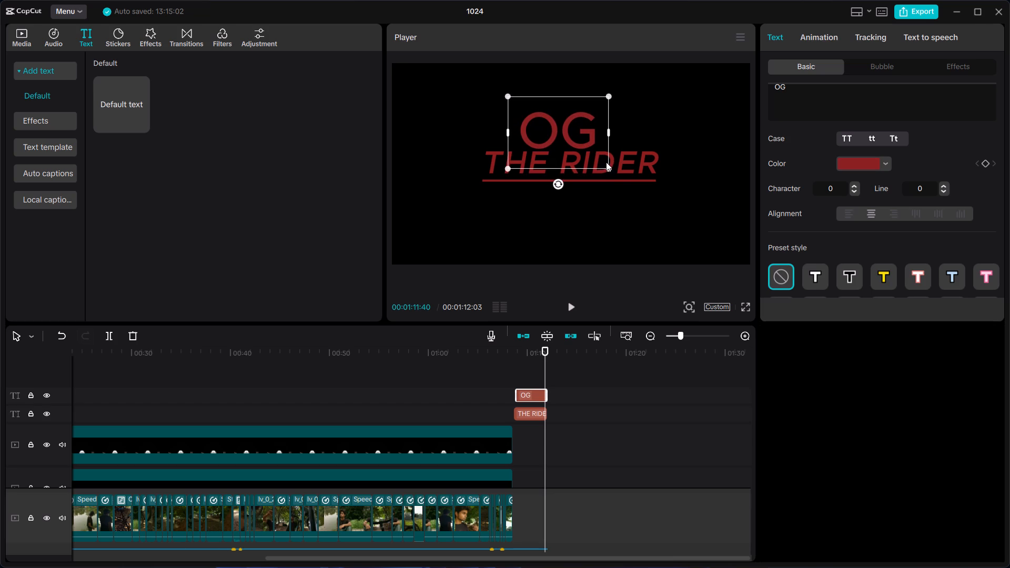
{"action": "left_click", "coordinate": [606, 162]}
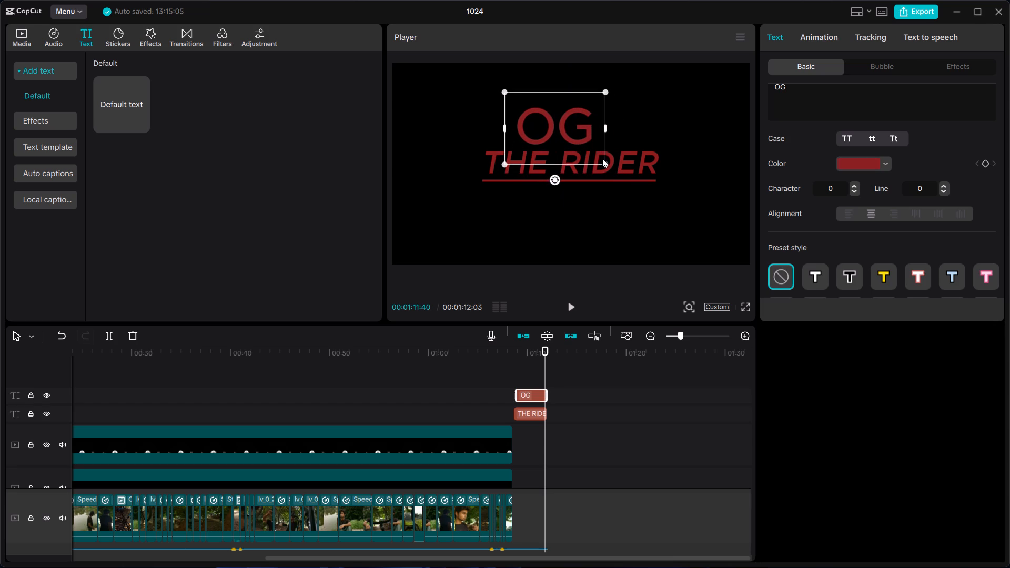
{"action": "left_click_drag", "start_coordinate": [603, 162], "coordinate": [638, 196]}
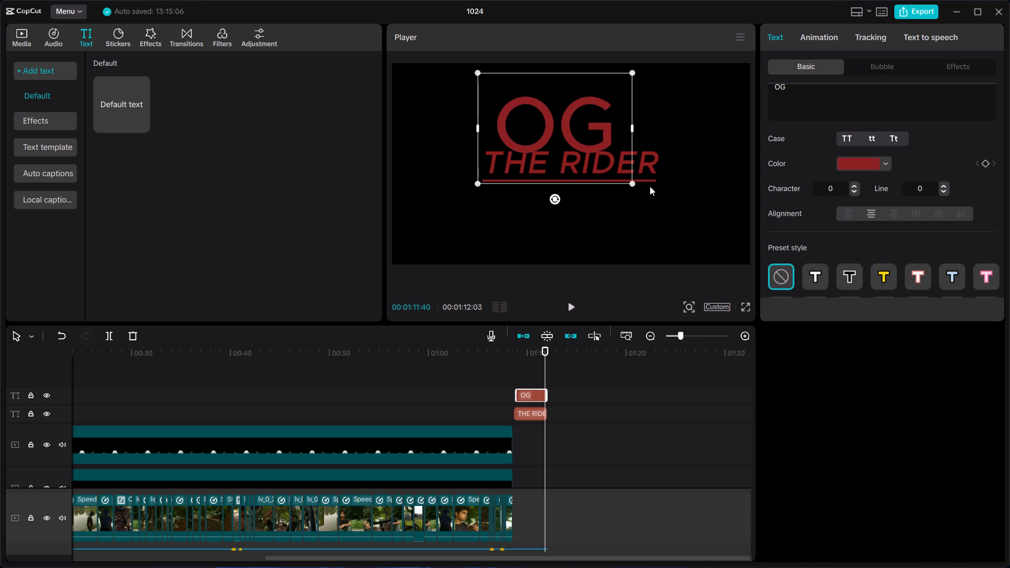
Lower the "THE RIDER" title beneath "OG" and enlarge it so it extends wider than "OG" on both sides.
{"action": "left_click", "coordinate": [650, 175]}
{"action": "left_click_drag", "start_coordinate": [623, 182], "coordinate": [618, 203]}
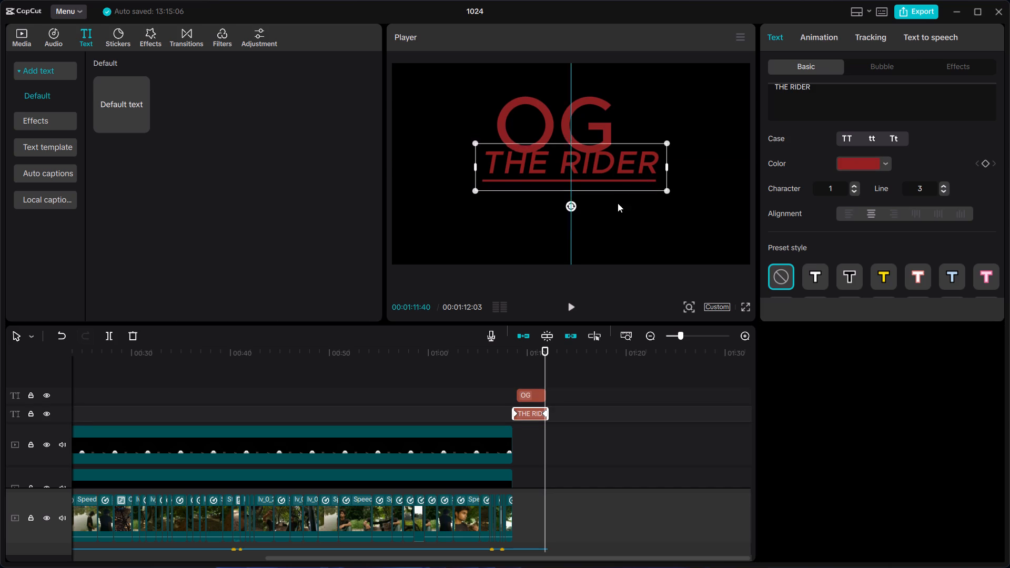
{"action": "left_click_drag", "start_coordinate": [618, 203], "coordinate": [618, 200]}
{"action": "left_click_drag", "start_coordinate": [662, 204], "coordinate": [722, 241]}
{"action": "left_click_drag", "start_coordinate": [593, 198], "coordinate": [601, 209]}
Move the "OG" text in the frame so it sits close above the "THE RIDER" title.
{"action": "left_click", "coordinate": [574, 127]}
{"action": "left_click_drag", "start_coordinate": [574, 127], "coordinate": [583, 128]}
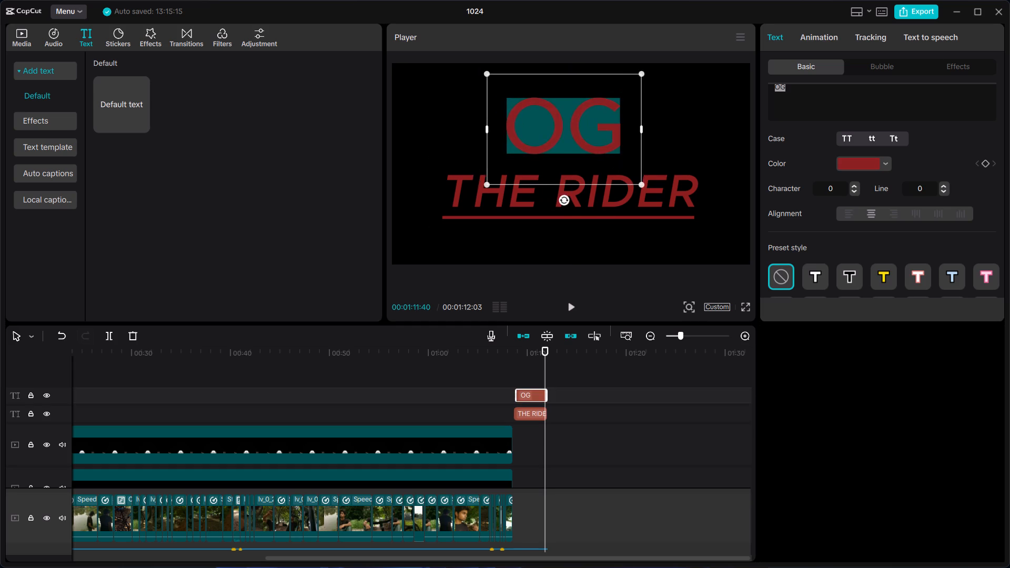
{"action": "left_click_drag", "start_coordinate": [583, 128], "coordinate": [580, 128]}
{"action": "left_click", "coordinate": [670, 120]}
{"action": "left_click", "coordinate": [584, 129]}
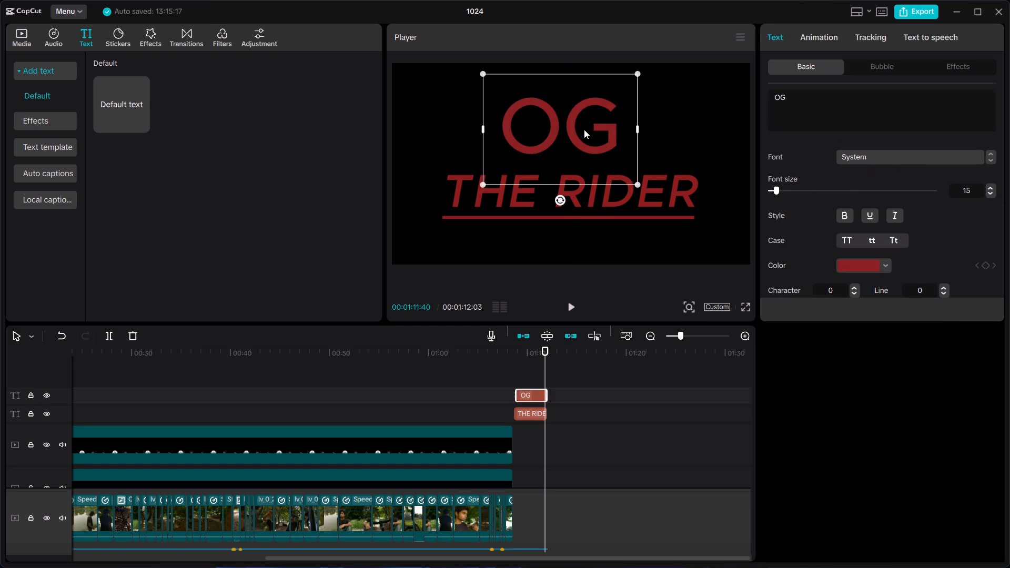
{"action": "left_click_drag", "start_coordinate": [563, 143], "coordinate": [561, 151]}
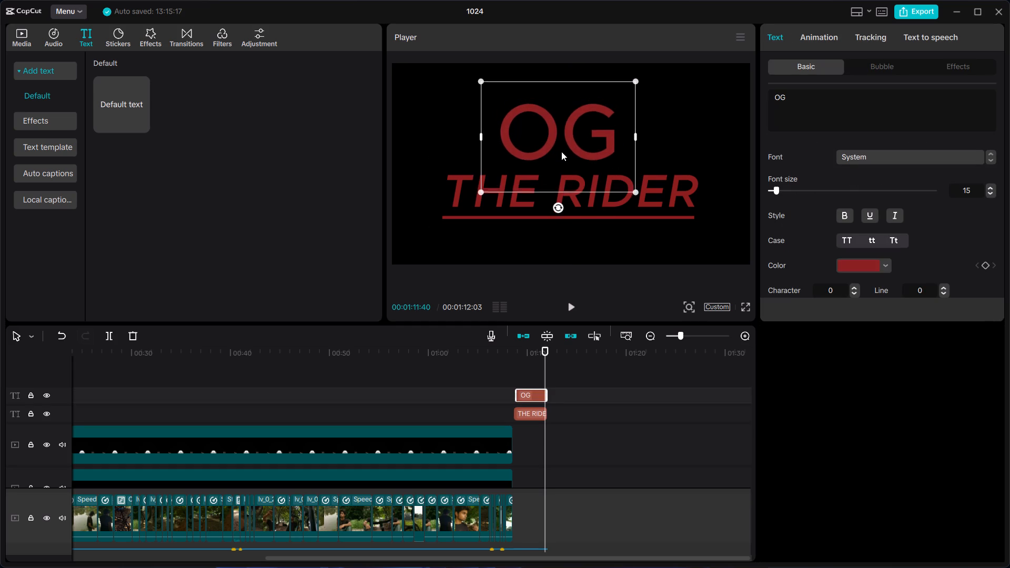
{"action": "left_click_drag", "start_coordinate": [561, 151], "coordinate": [560, 160]}
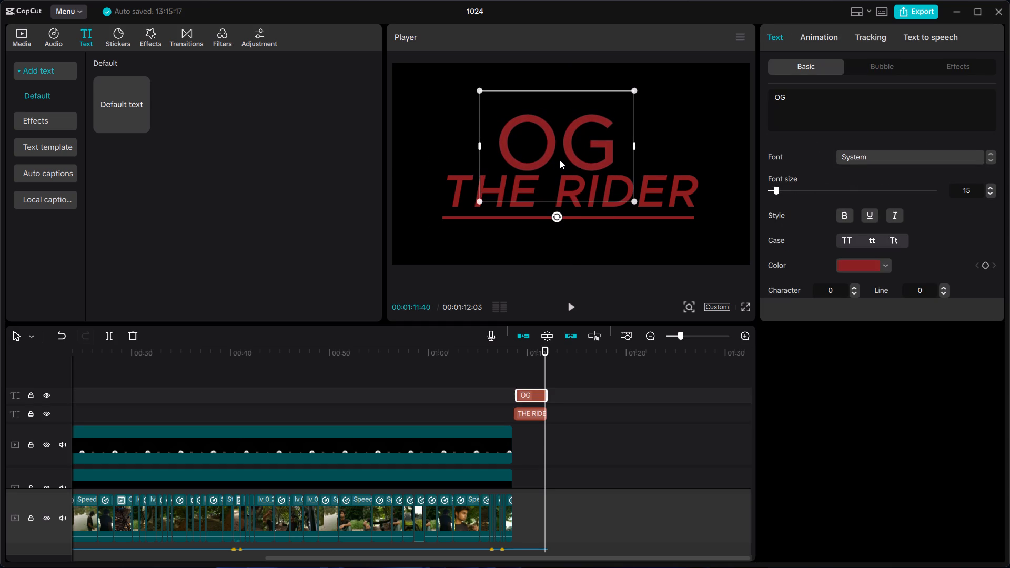
{"action": "left_click_drag", "start_coordinate": [560, 160], "coordinate": [561, 160]}
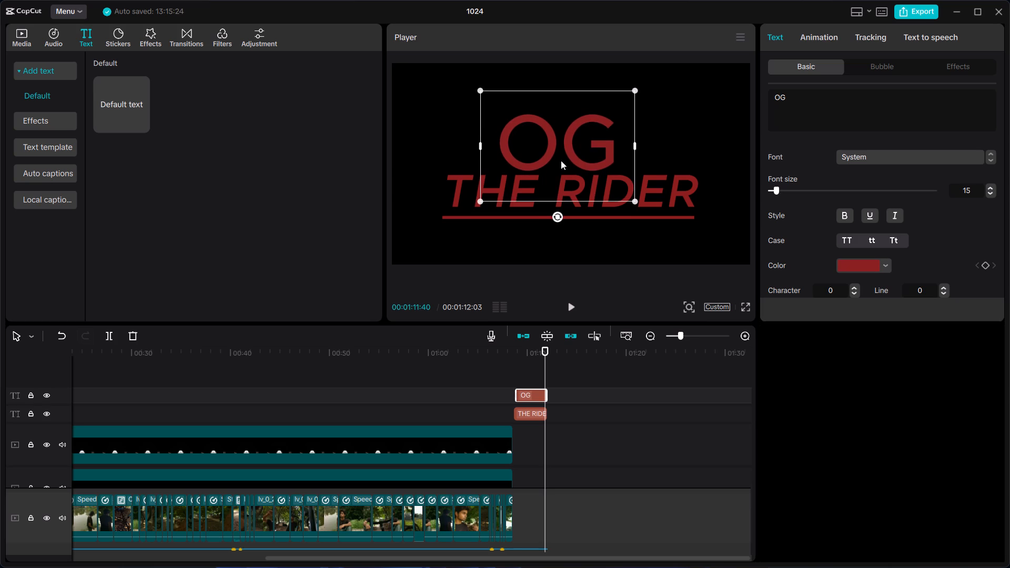
{"action": "left_click", "coordinate": [560, 241]}
{"action": "left_click", "coordinate": [569, 150]}
Make the "OG" text bold.
{"action": "left_click", "coordinate": [847, 220]}
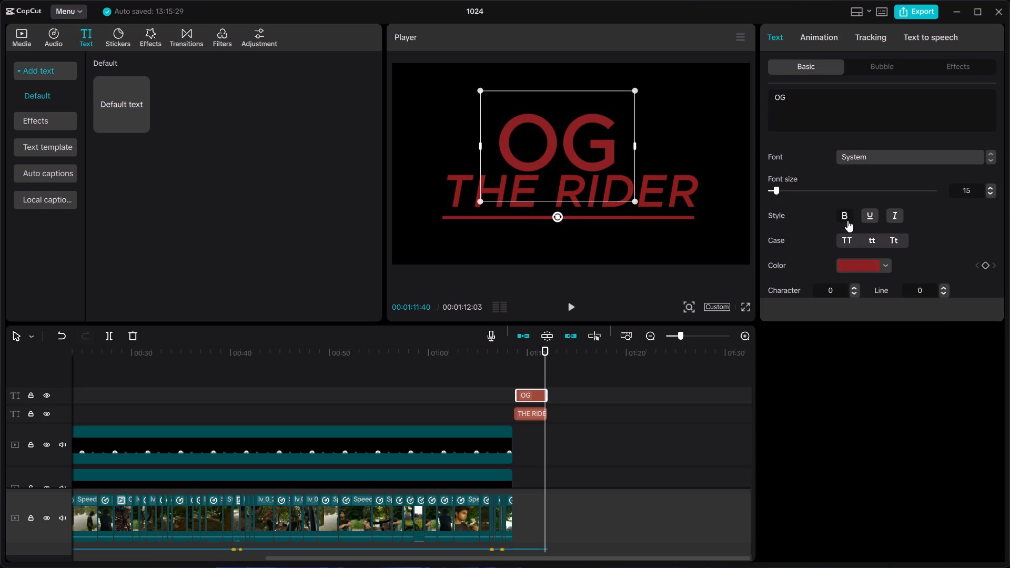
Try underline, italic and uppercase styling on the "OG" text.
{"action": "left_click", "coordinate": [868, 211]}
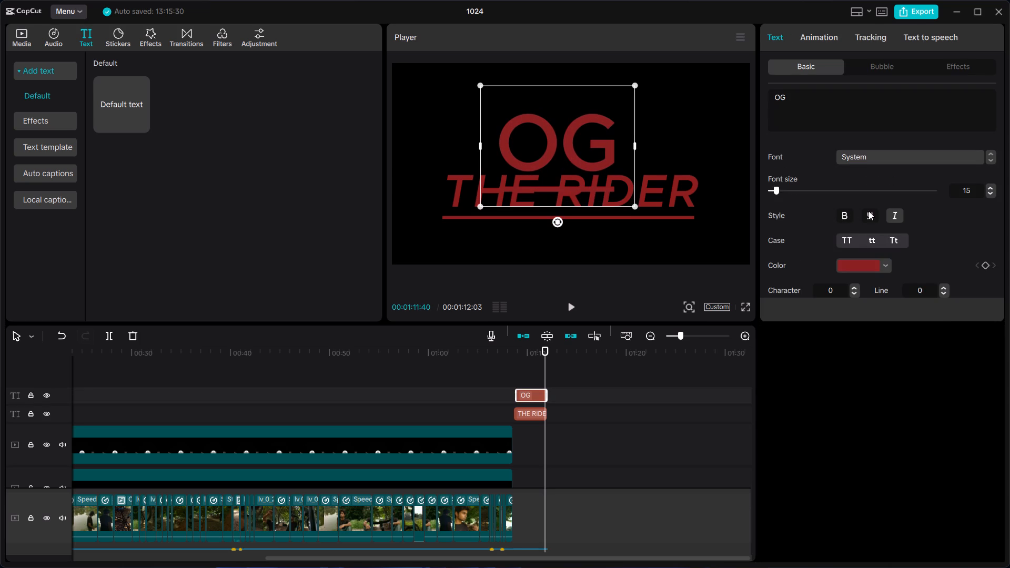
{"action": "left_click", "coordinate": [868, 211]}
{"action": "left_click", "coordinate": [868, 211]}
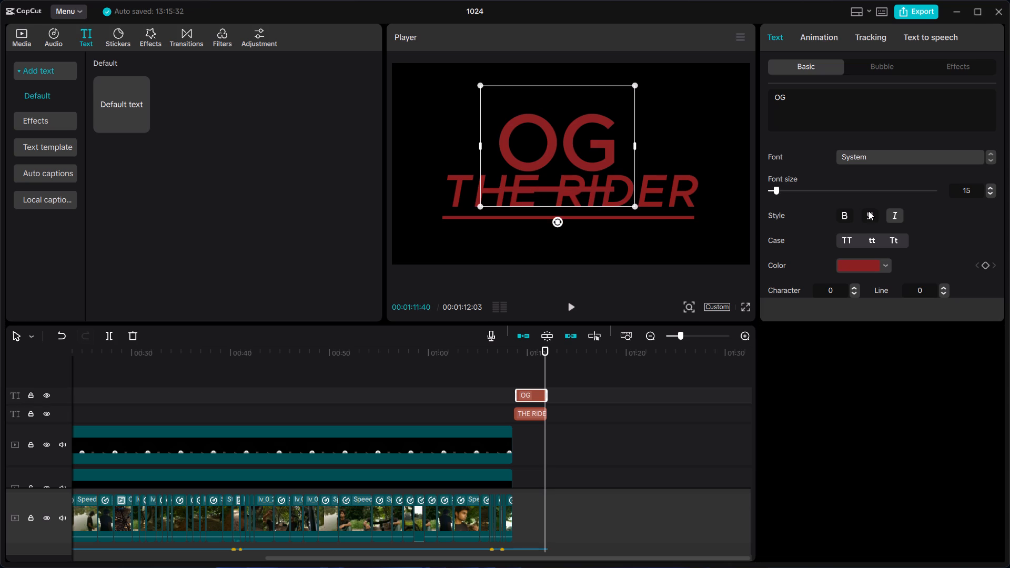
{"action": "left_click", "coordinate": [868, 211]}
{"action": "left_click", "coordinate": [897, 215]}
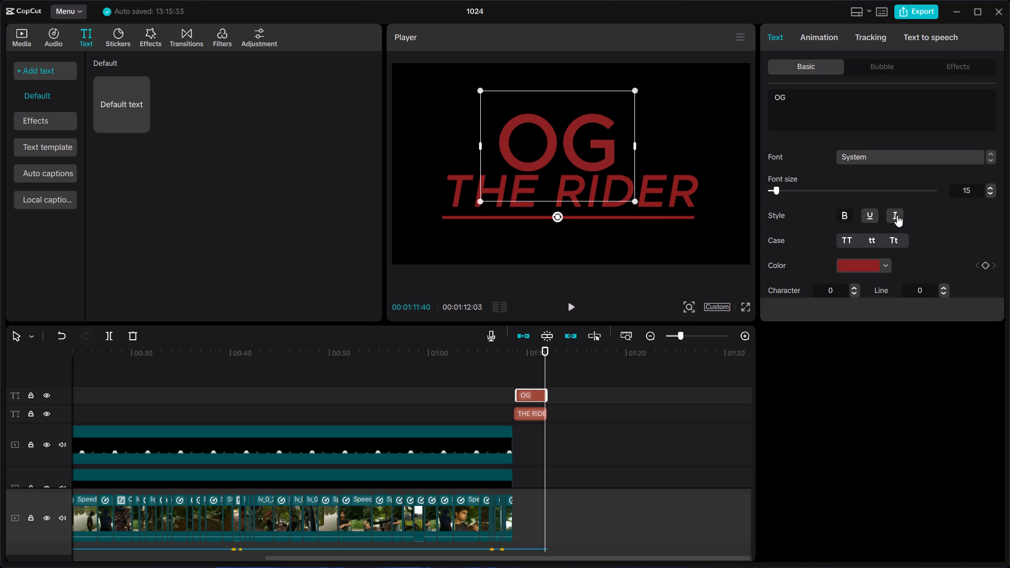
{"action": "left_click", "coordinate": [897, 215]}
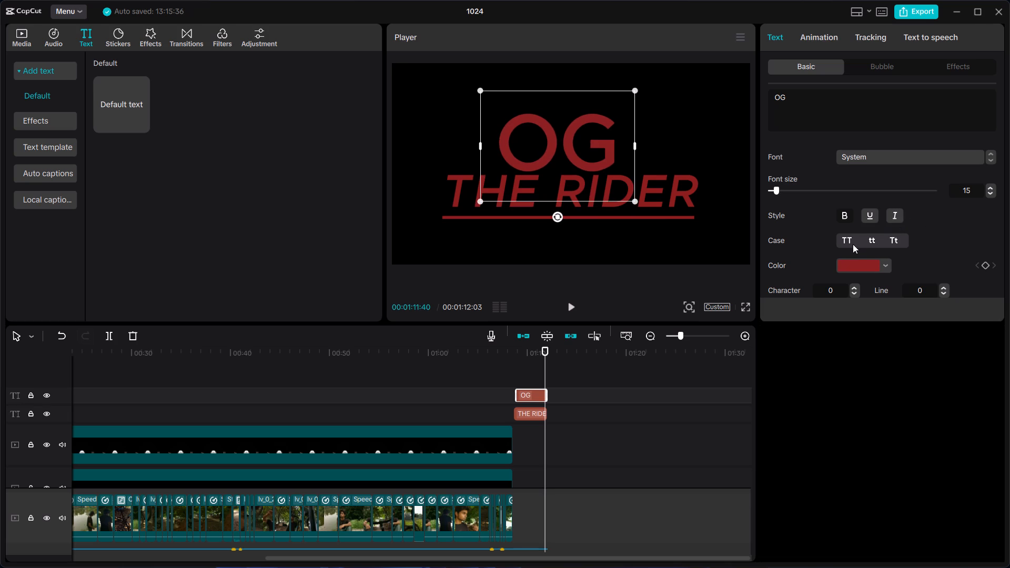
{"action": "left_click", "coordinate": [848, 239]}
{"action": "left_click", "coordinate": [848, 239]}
Centre the "OG" text horizontally above "THE RIDER" and raise it slightly, to about X 0, Y 211.
{"action": "left_click_drag", "start_coordinate": [596, 151], "coordinate": [595, 150]}
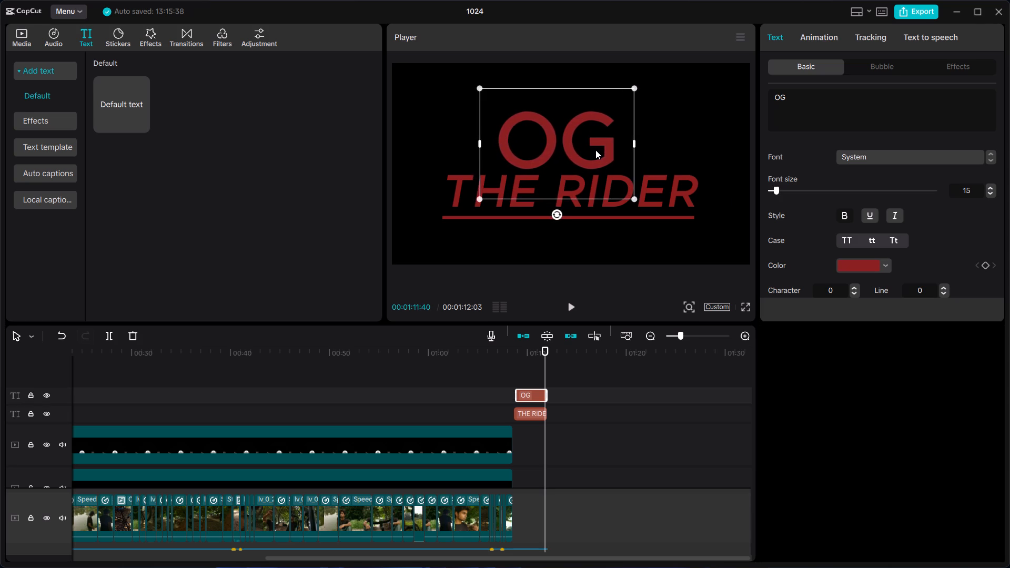
{"action": "left_click_drag", "start_coordinate": [595, 150], "coordinate": [610, 150]}
{"action": "left_click", "coordinate": [601, 287]}
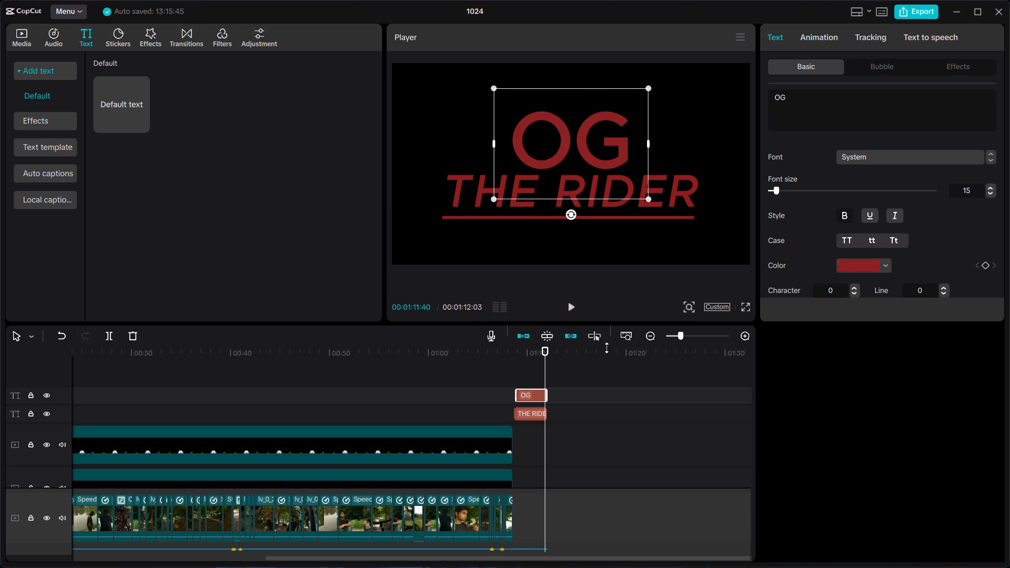
Extend the end of the "OG" text clip to 00:01:12:12 on the timeline.
{"action": "left_click", "coordinate": [608, 362]}
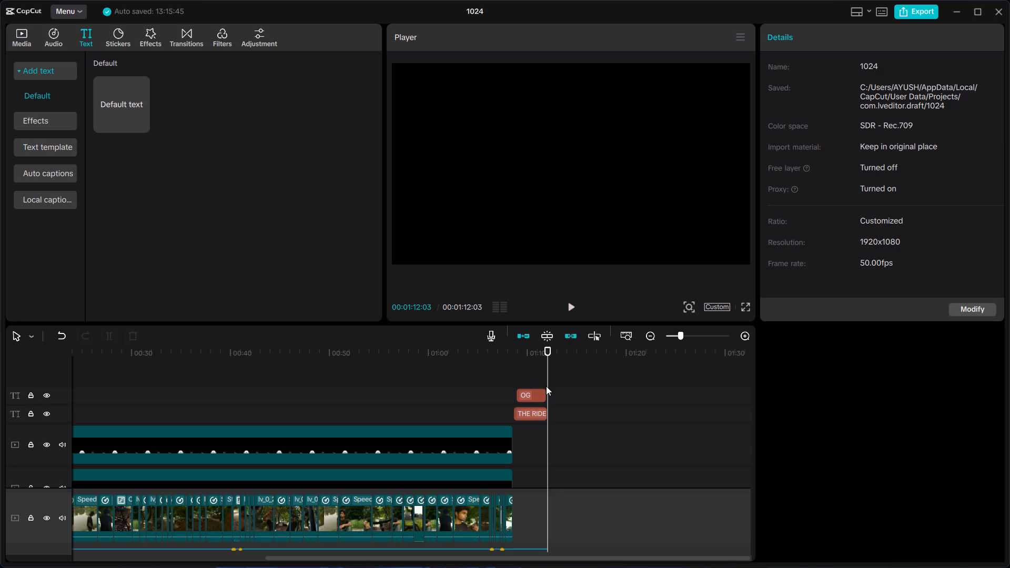
{"action": "left_click", "coordinate": [544, 395]}
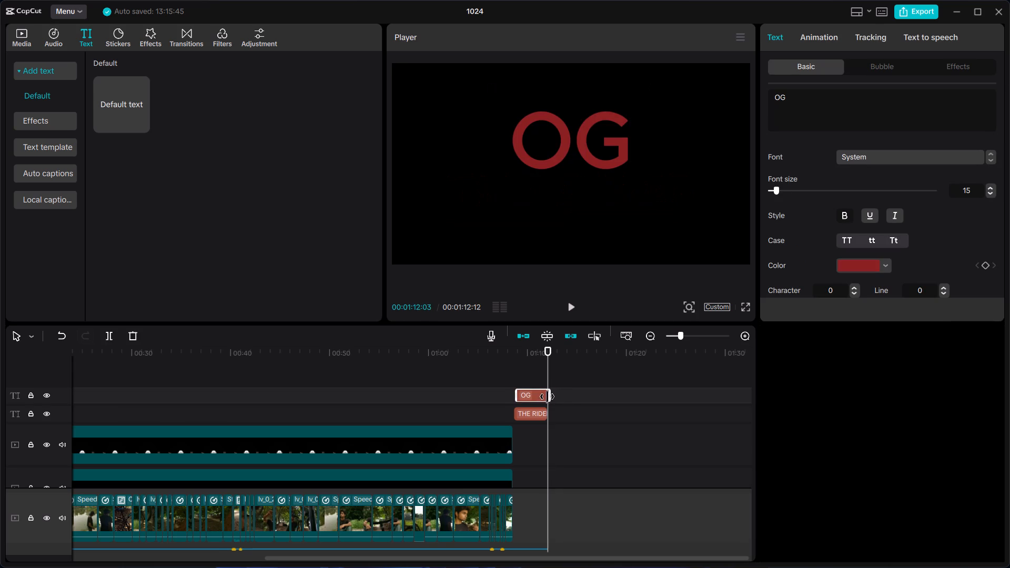
Play back the ending from the last video clips through the closing titles.
{"action": "left_click", "coordinate": [479, 414]}
{"action": "key", "text": "space"}
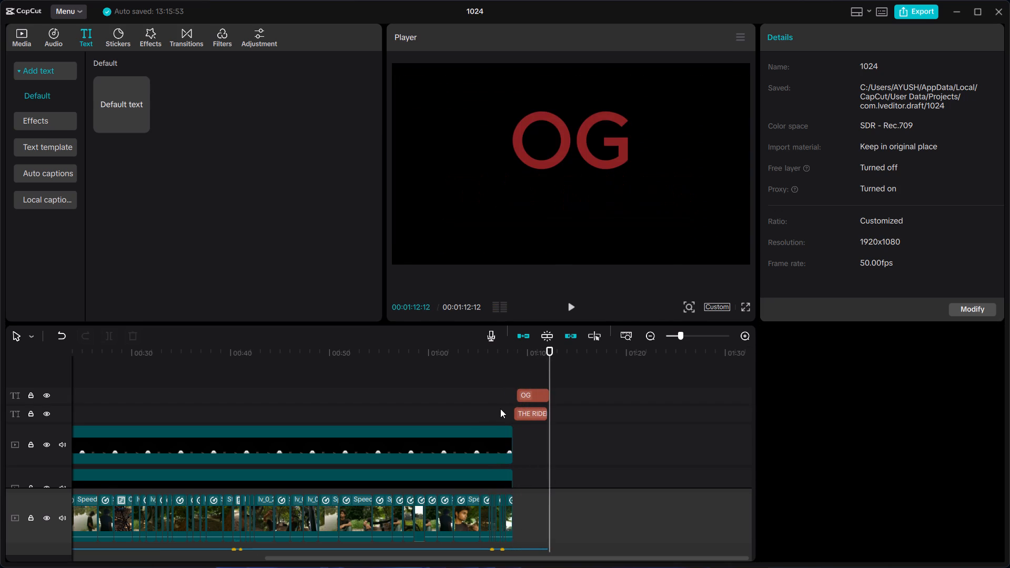
Add a Blend keyframe at the start of the "OG" clip, at 00:01:08:47, with its opacity set to 0%.
{"action": "left_click", "coordinate": [537, 400]}
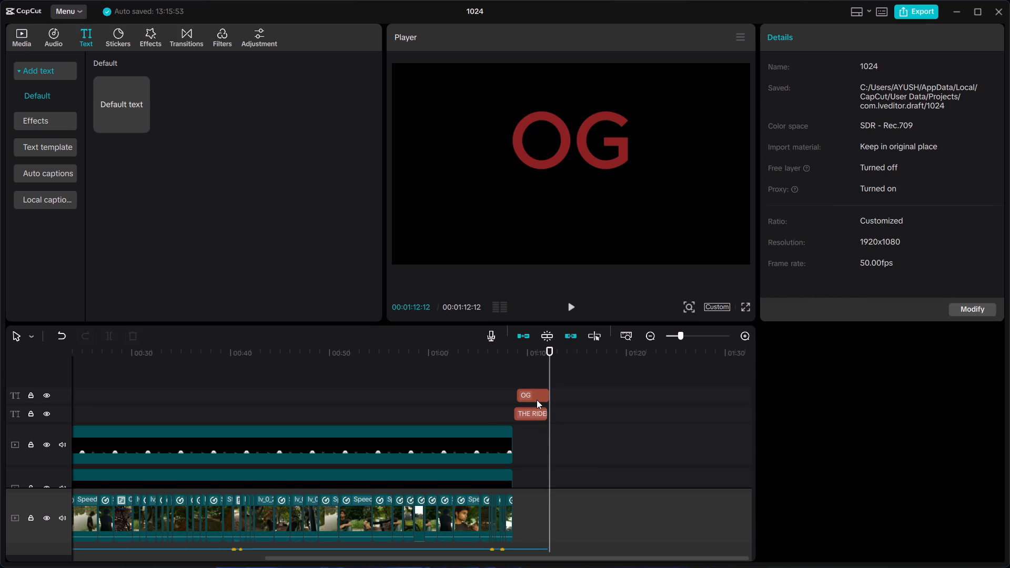
{"action": "left_click", "coordinate": [529, 382]}
{"action": "left_click", "coordinate": [532, 389]}
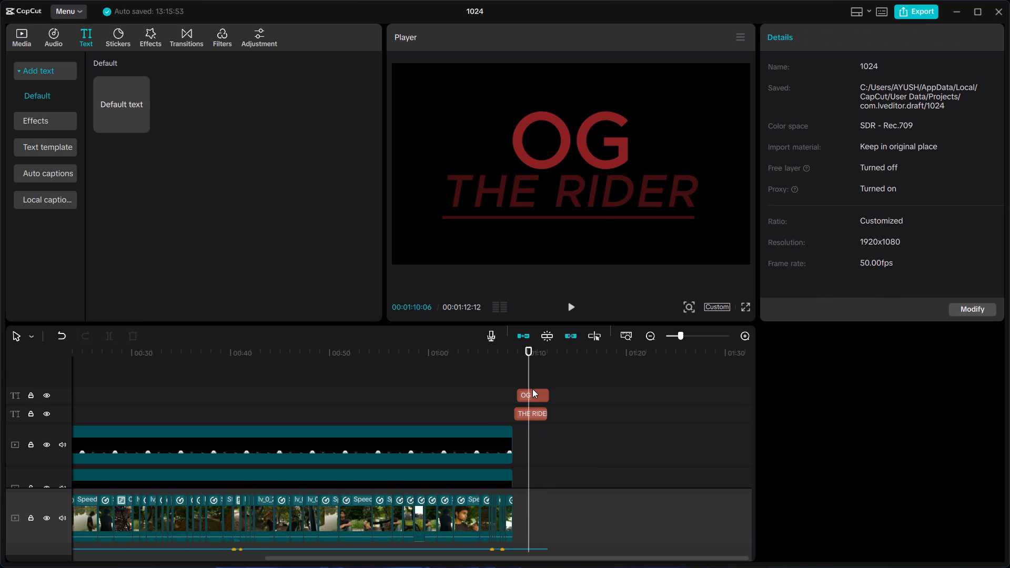
{"action": "left_click", "coordinate": [530, 390]}
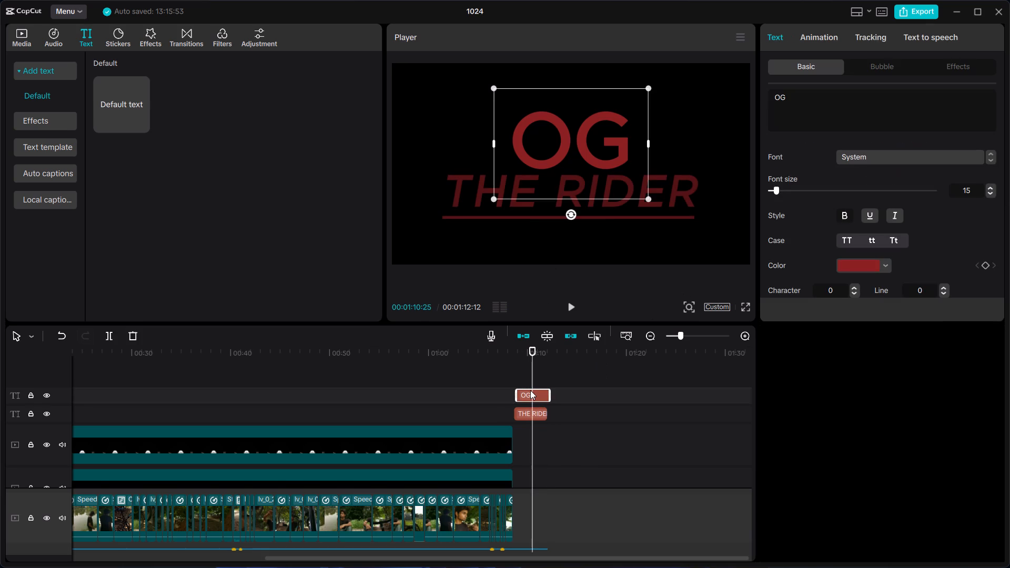
{"action": "scroll", "coordinate": [940, 176], "scroll_direction": "down", "scroll_amount": 2}
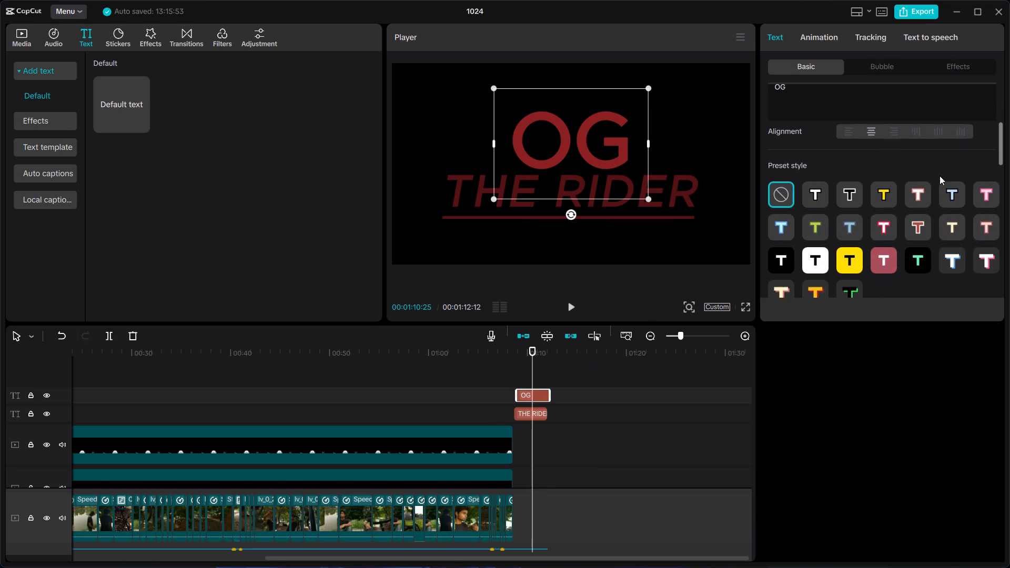
{"action": "scroll", "coordinate": [940, 176], "scroll_direction": "up", "scroll_amount": 2}
{"action": "scroll", "coordinate": [940, 176], "scroll_direction": "down", "scroll_amount": 5}
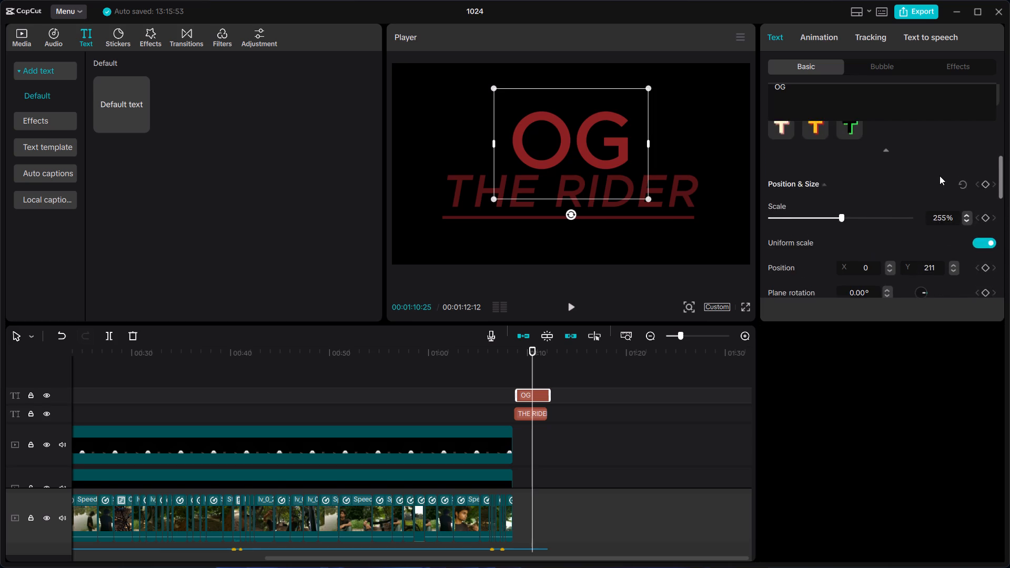
{"action": "scroll", "coordinate": [1006, 206], "scroll_direction": "down", "scroll_amount": 1}
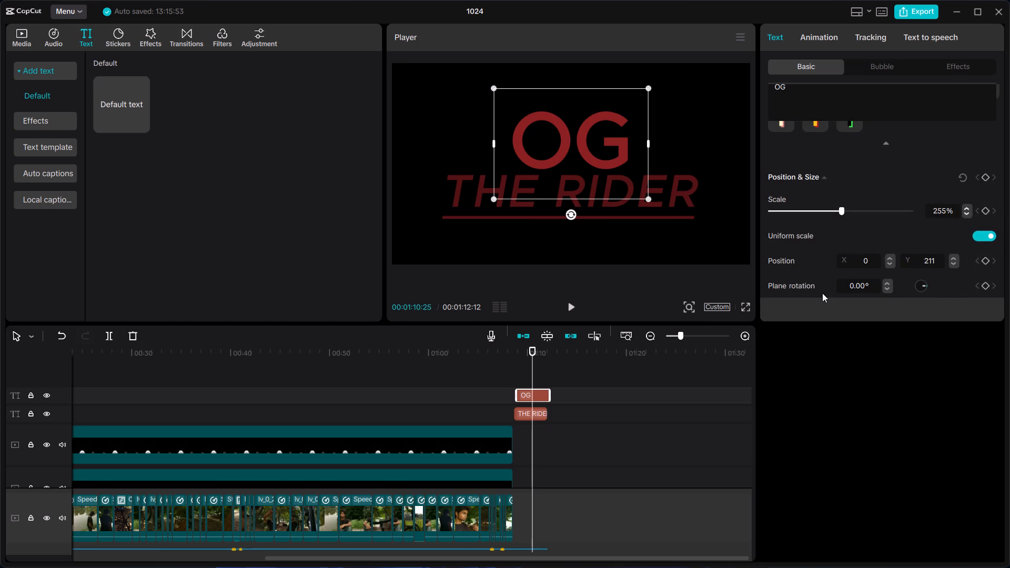
{"action": "key", "text": "Down"}
{"action": "key", "text": "Up"}
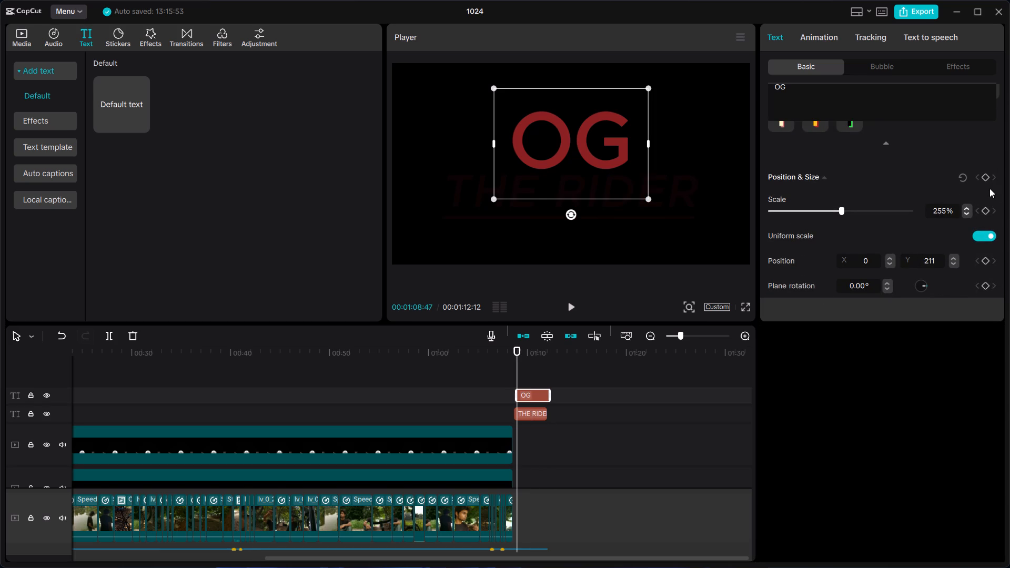
{"action": "scroll", "coordinate": [988, 187], "scroll_direction": "down", "scroll_amount": 1}
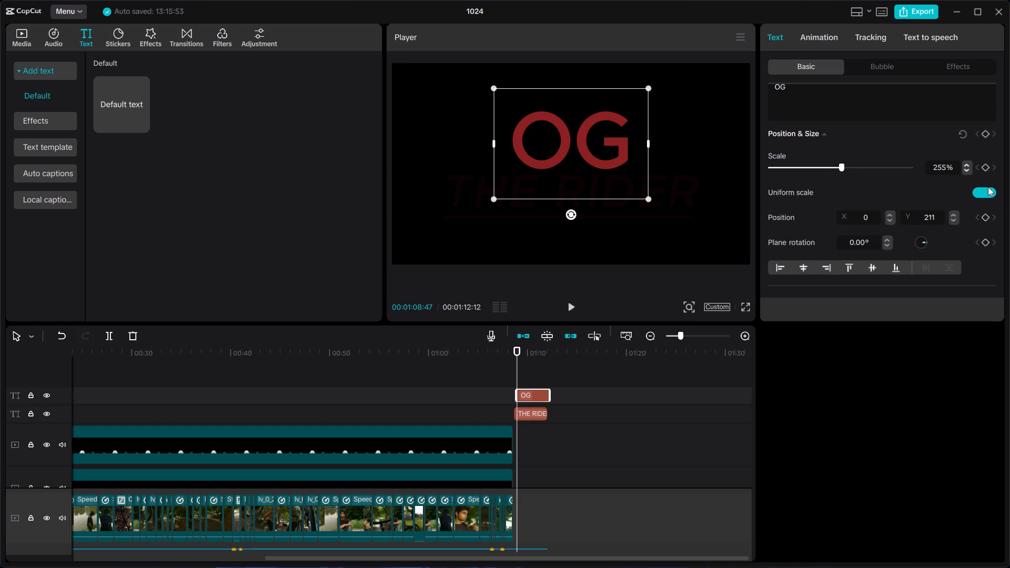
{"action": "scroll", "coordinate": [988, 187], "scroll_direction": "down", "scroll_amount": 2}
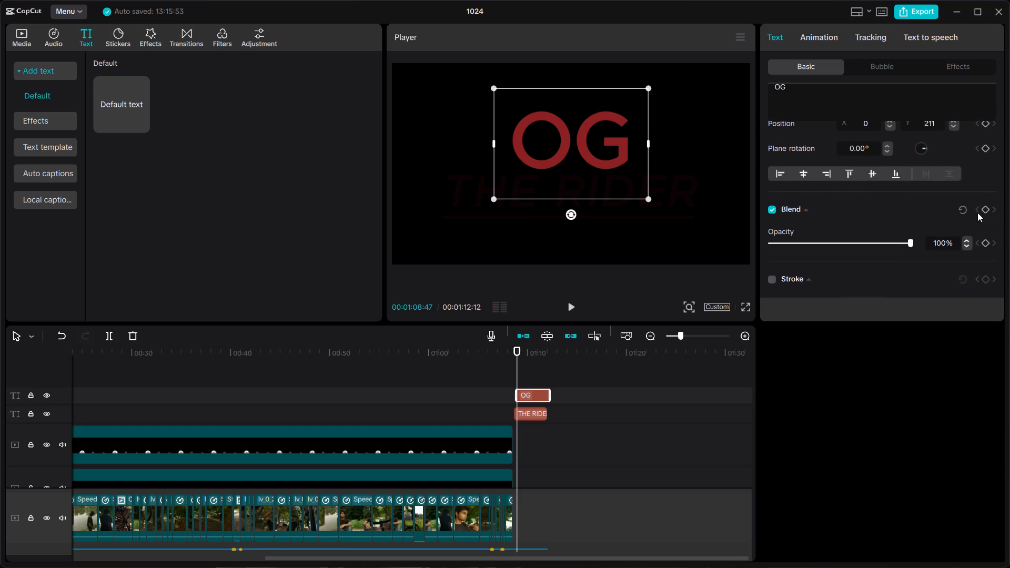
{"action": "left_click", "coordinate": [984, 205]}
{"action": "left_click_drag", "start_coordinate": [900, 241], "coordinate": [796, 281]}
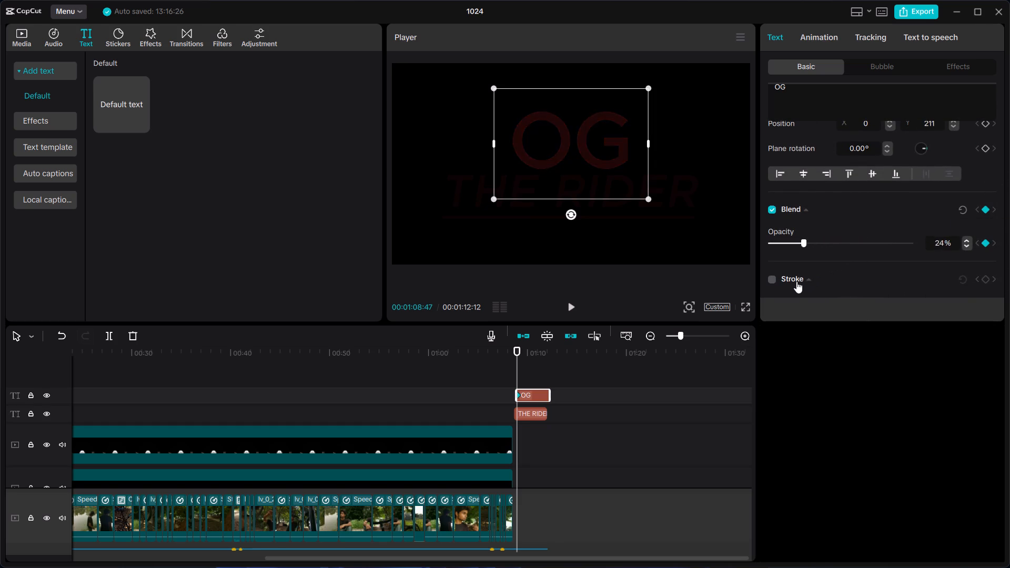
{"action": "left_click_drag", "start_coordinate": [796, 281], "coordinate": [767, 289]}
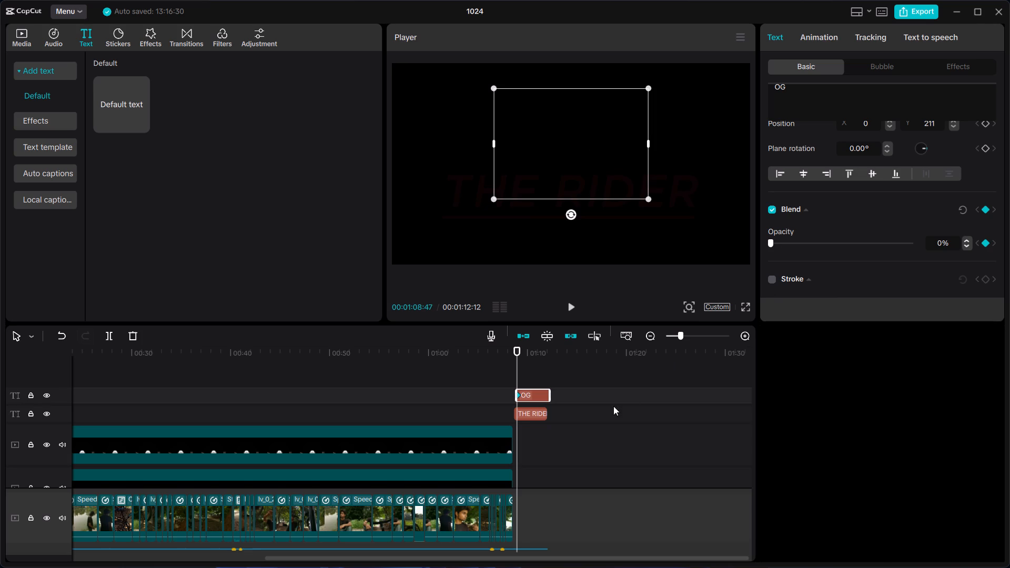
Play back the ending from before the titles to check the "OG" opacity keyframe.
{"action": "left_click", "coordinate": [504, 392]}
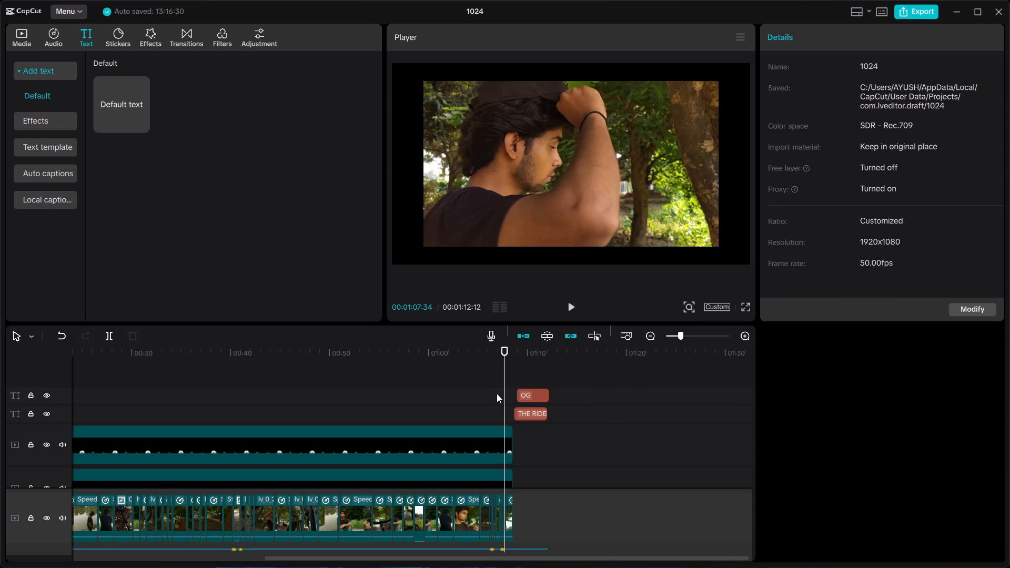
{"action": "left_click", "coordinate": [493, 393]}
{"action": "key", "text": "space"}
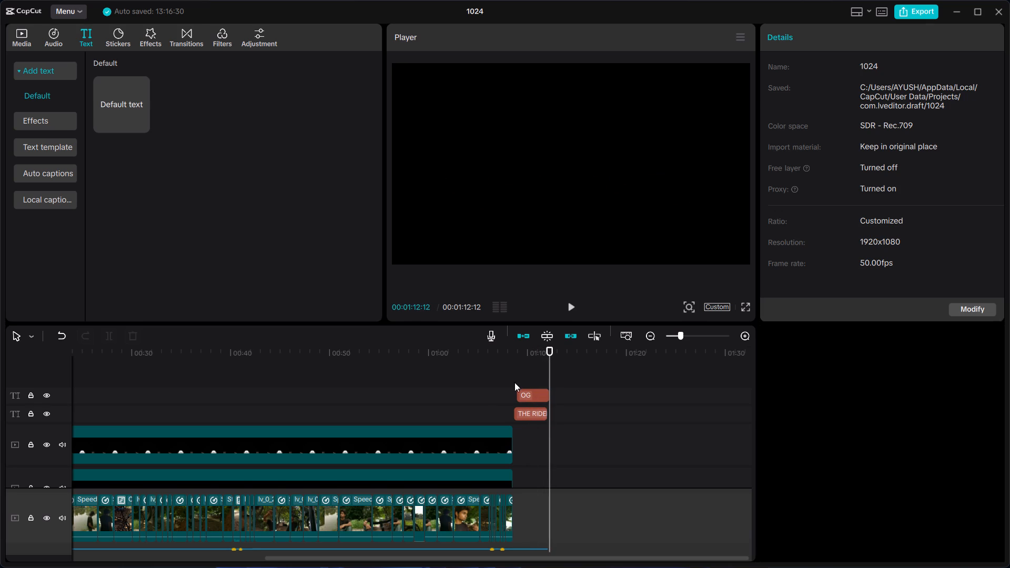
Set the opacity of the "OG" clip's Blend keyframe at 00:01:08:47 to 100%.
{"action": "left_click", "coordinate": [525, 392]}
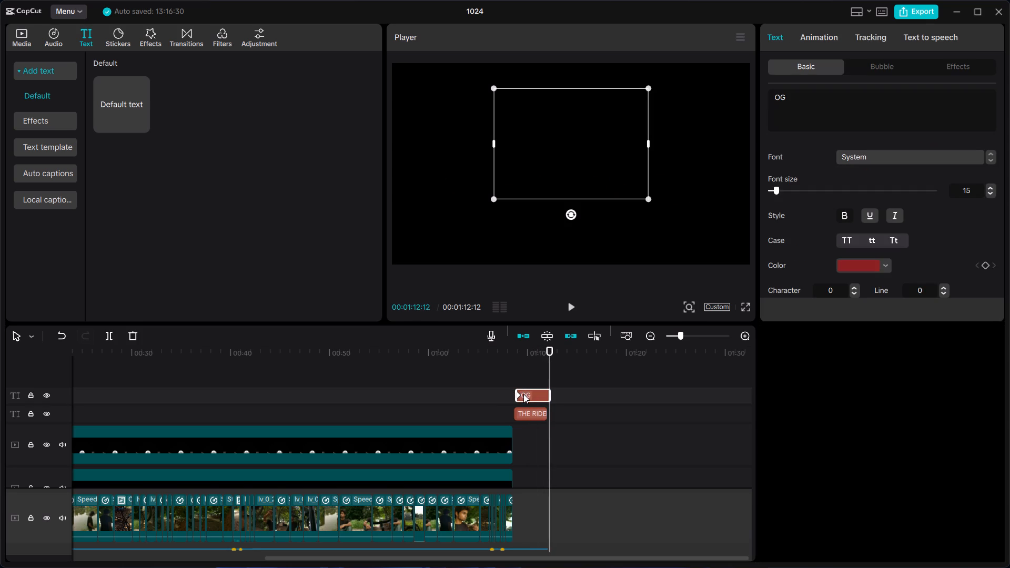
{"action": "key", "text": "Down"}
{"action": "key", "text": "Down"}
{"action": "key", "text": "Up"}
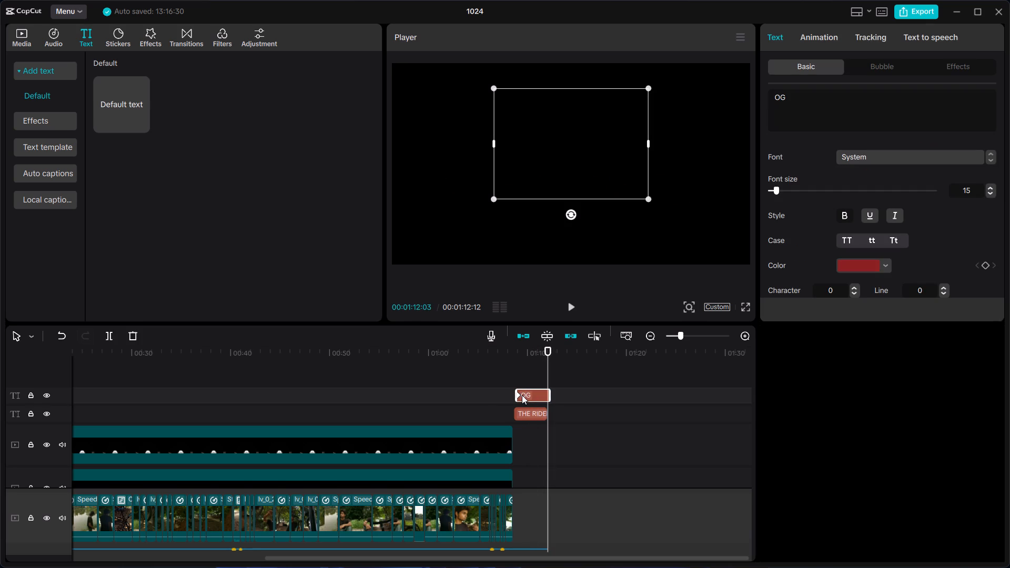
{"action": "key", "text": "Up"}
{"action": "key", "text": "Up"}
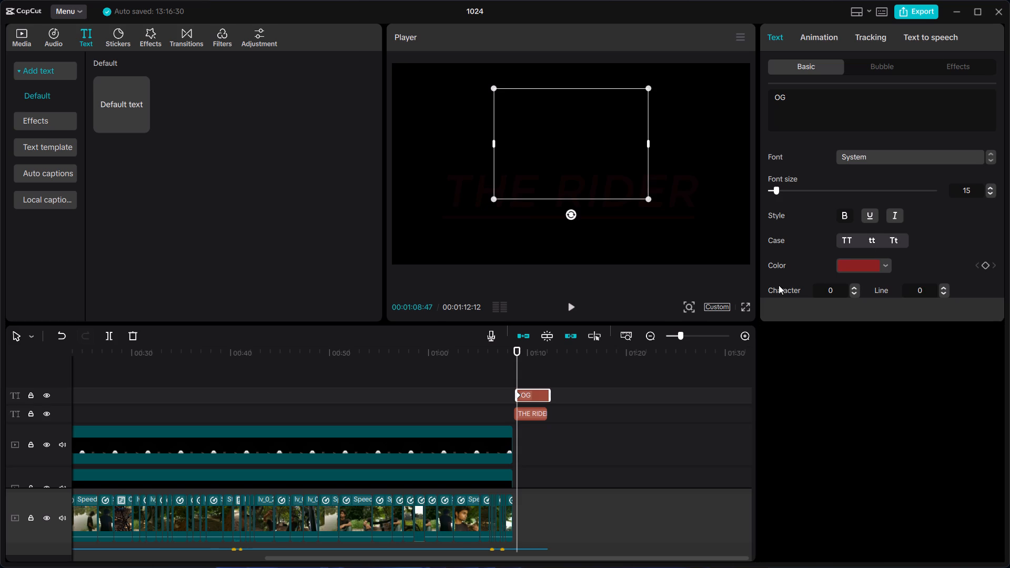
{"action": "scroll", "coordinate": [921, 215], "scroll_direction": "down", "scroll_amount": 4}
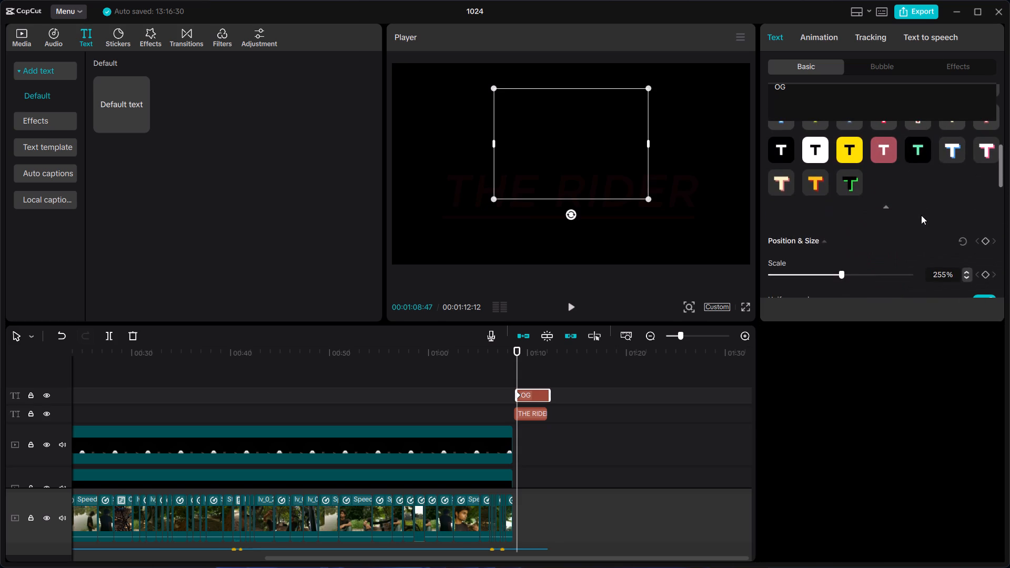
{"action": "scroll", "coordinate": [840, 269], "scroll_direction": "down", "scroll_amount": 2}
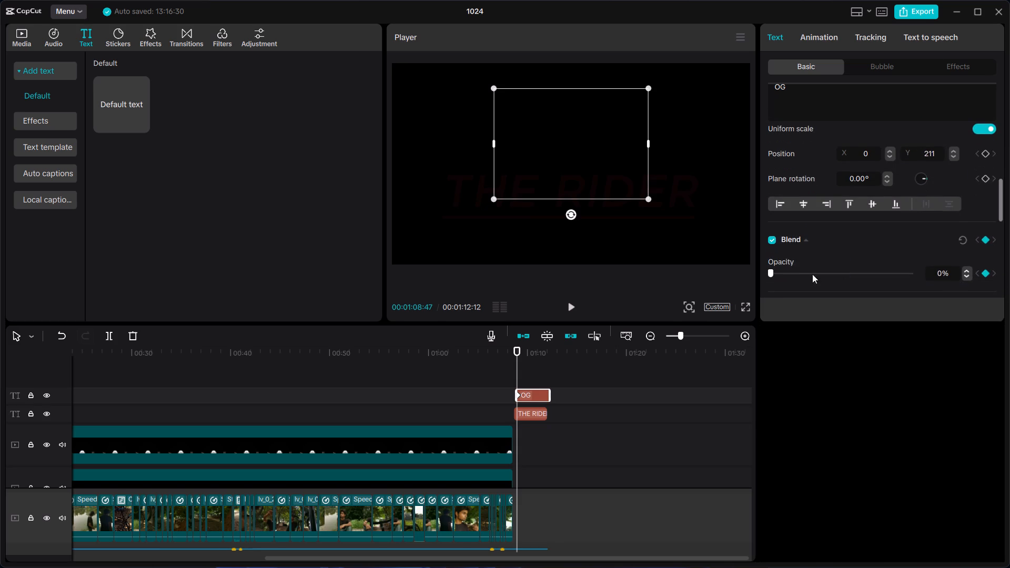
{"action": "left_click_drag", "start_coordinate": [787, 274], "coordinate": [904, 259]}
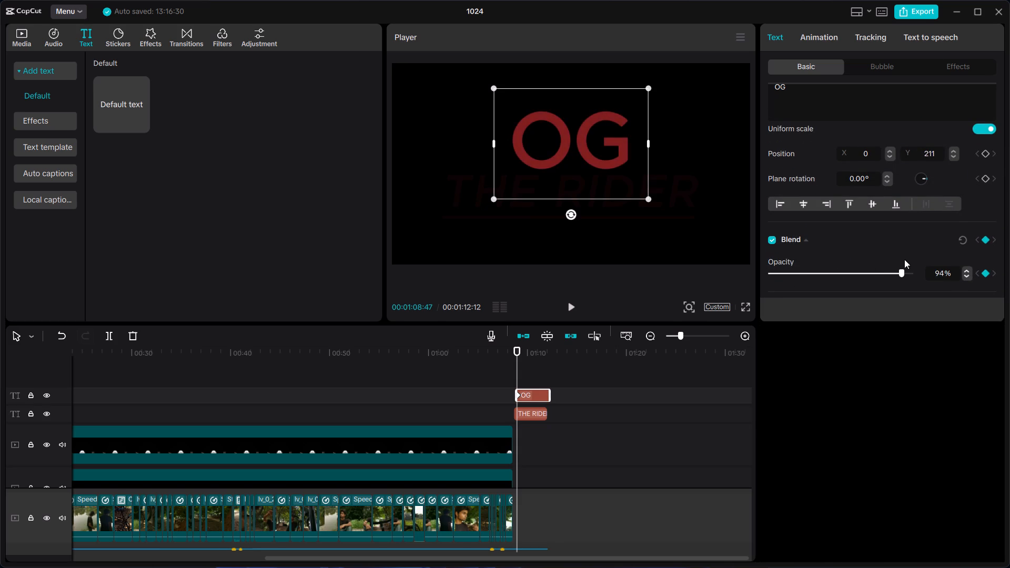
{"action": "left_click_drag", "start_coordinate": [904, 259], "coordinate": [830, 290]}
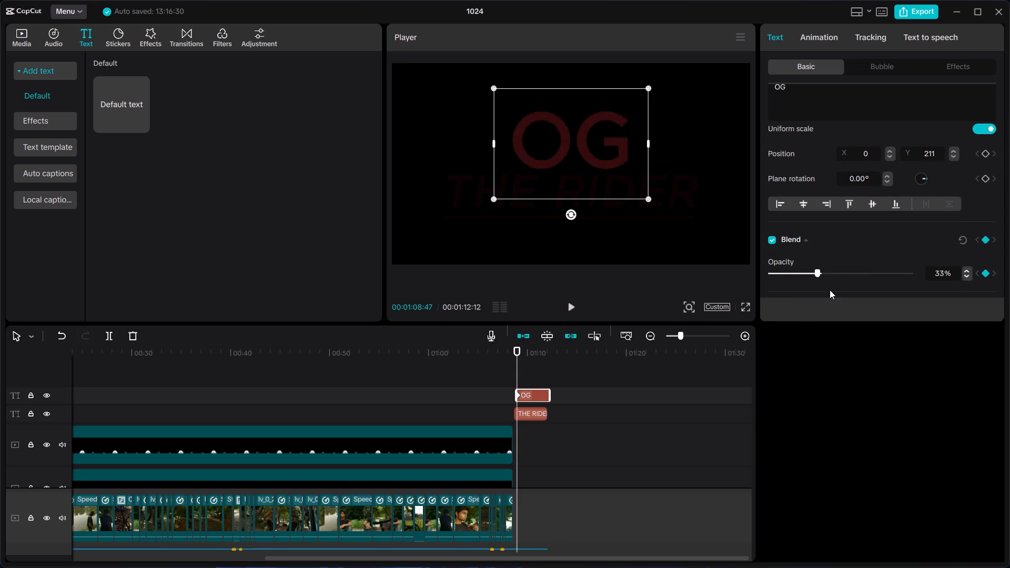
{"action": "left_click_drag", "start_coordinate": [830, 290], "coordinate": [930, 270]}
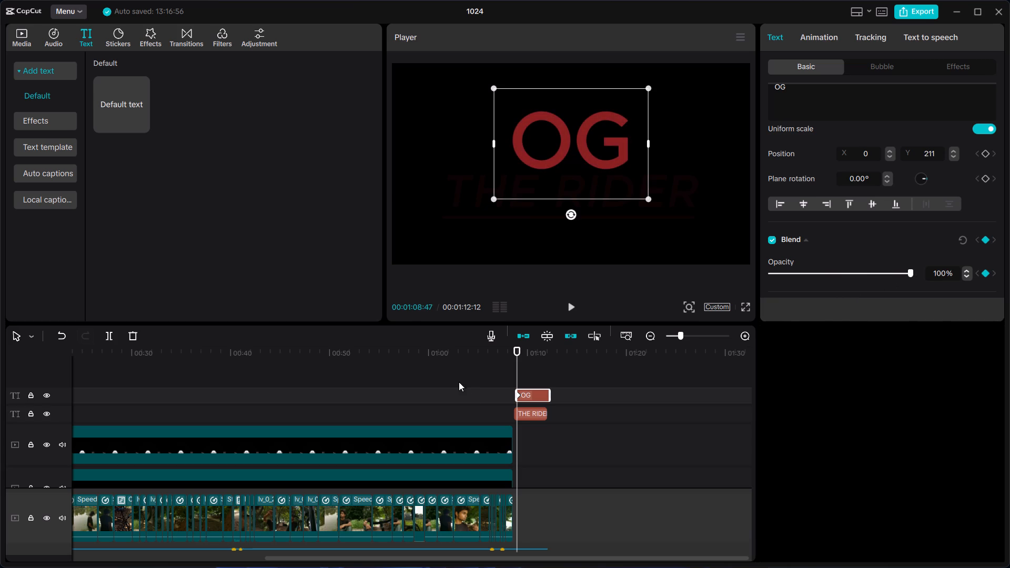
Play back the ending through the closing titles to check the "OG" opacity.
{"action": "left_click", "coordinate": [480, 403]}
{"action": "key", "text": "space"}
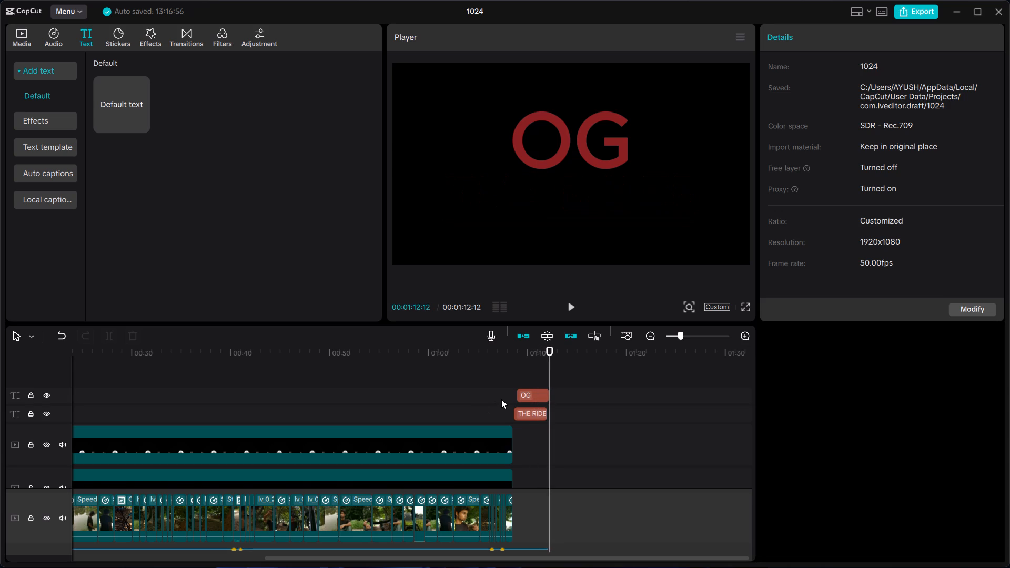
Delete the keyframe at the start of the "OG" text clip and the clip itself.
{"action": "left_click", "coordinate": [519, 394]}
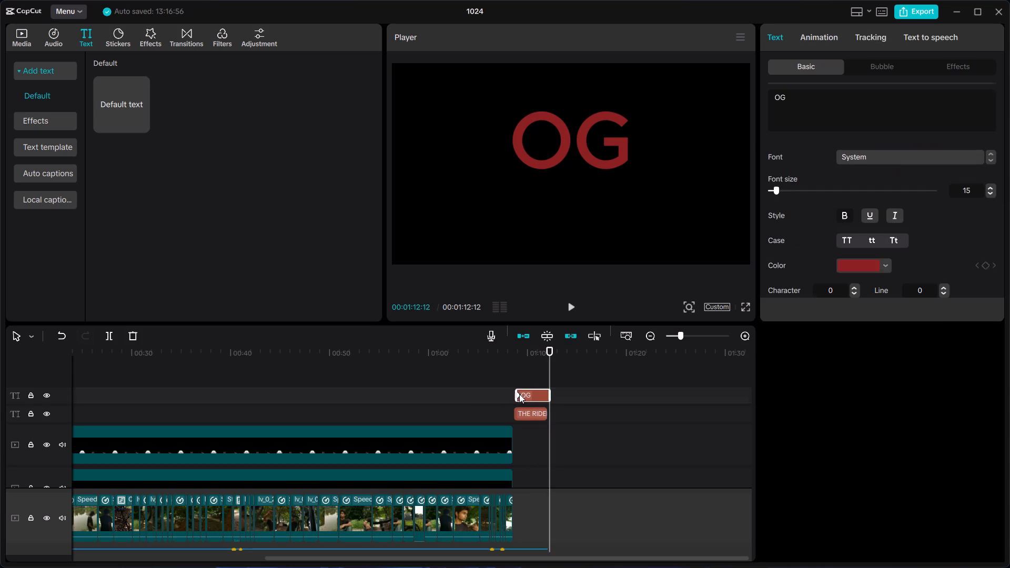
{"action": "left_click", "coordinate": [517, 394]}
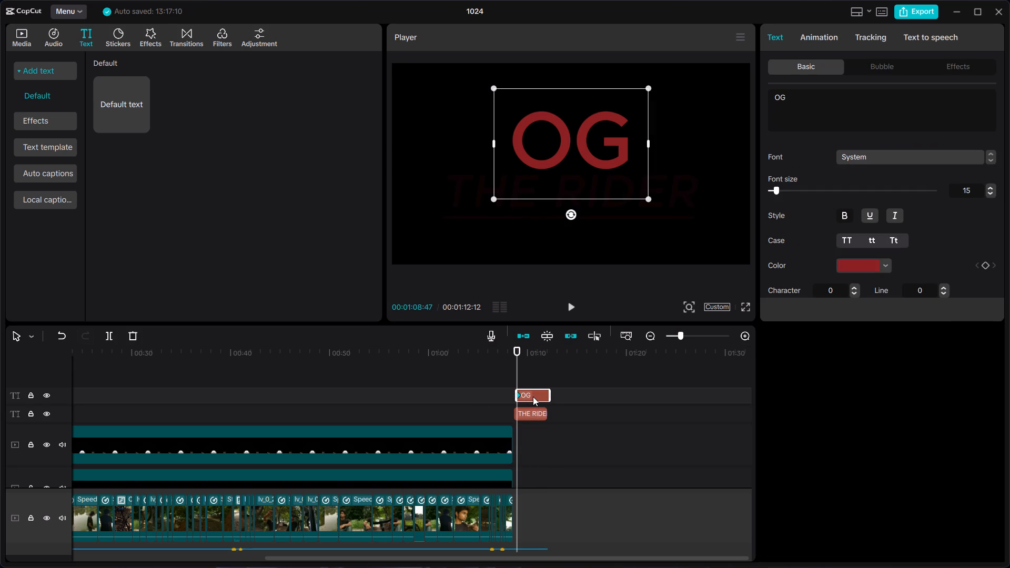
{"action": "key", "text": "Delete"}
{"action": "key", "text": "Delete"}
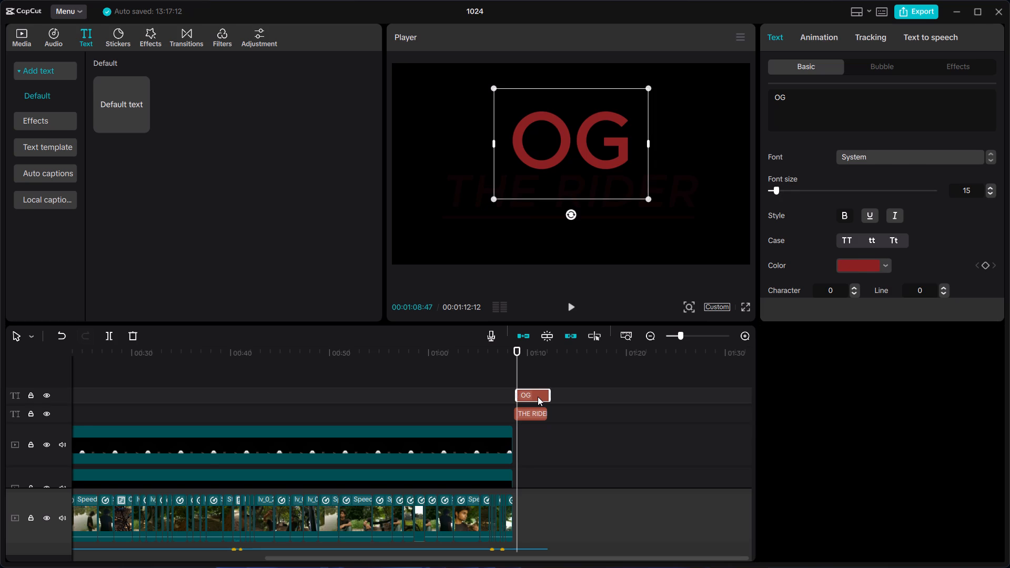
Copy the "THE RIDER" text clip onto a track above it and align the copy after the last video clip, ending at 00:01:12:06.
{"action": "left_click", "coordinate": [538, 397]}
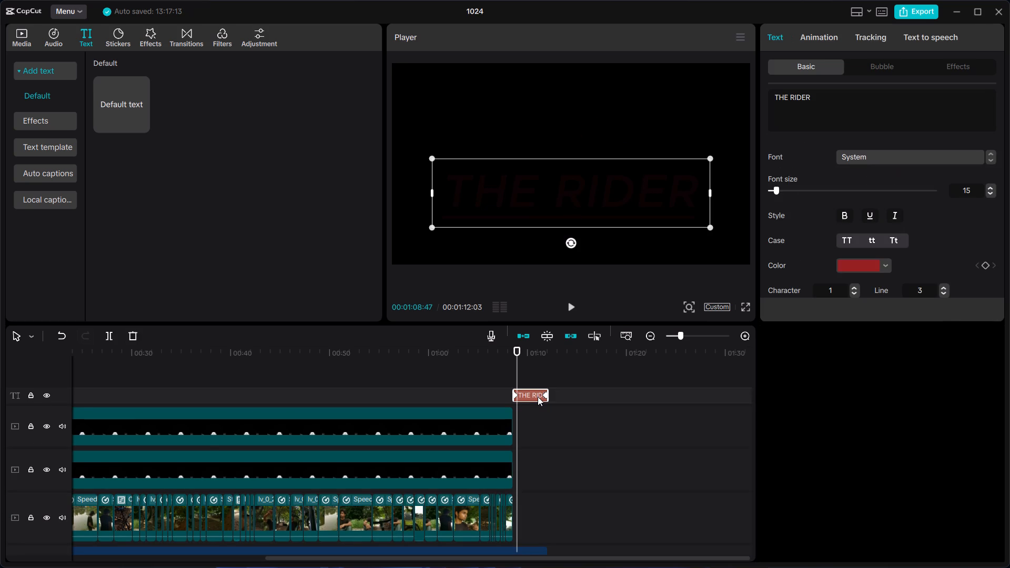
{"action": "key", "text": "ctrl+c"}
{"action": "scroll", "coordinate": [538, 397], "scroll_direction": "up", "scroll_amount": 2}
{"action": "left_click", "coordinate": [529, 380]}
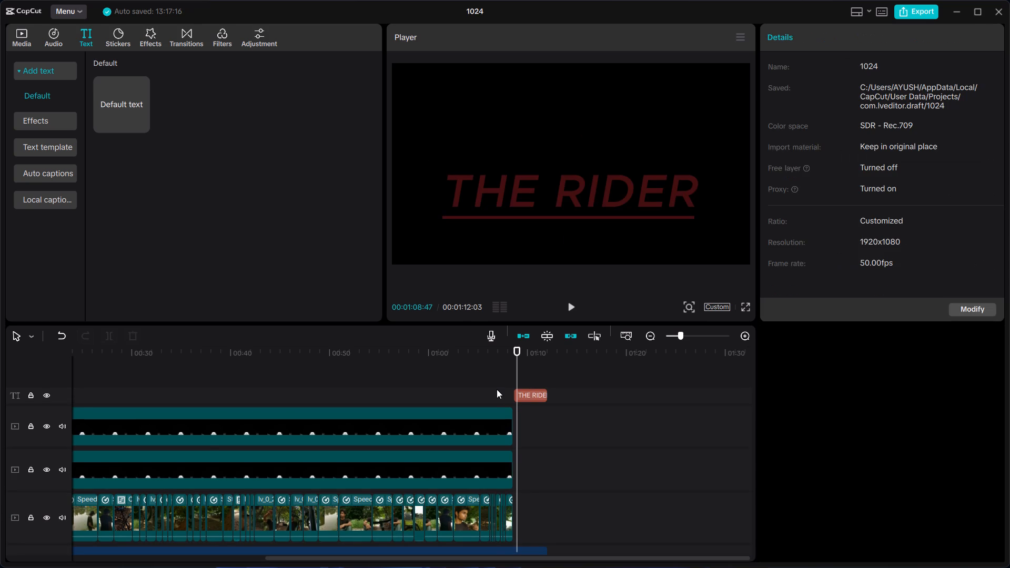
{"action": "left_click", "coordinate": [497, 389]}
{"action": "key", "text": "ctrl+v"}
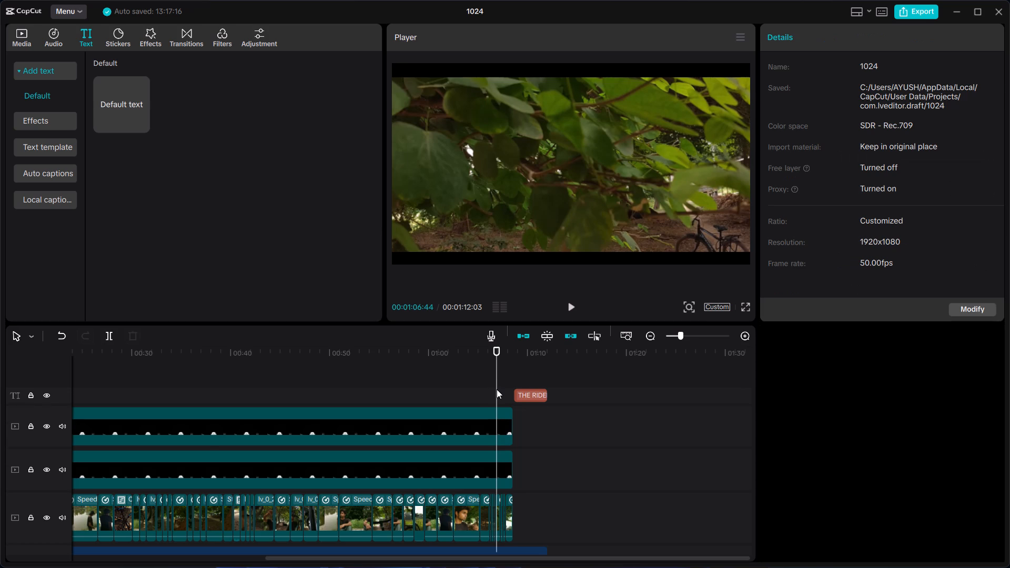
{"action": "left_click_drag", "start_coordinate": [505, 392], "coordinate": [514, 392]}
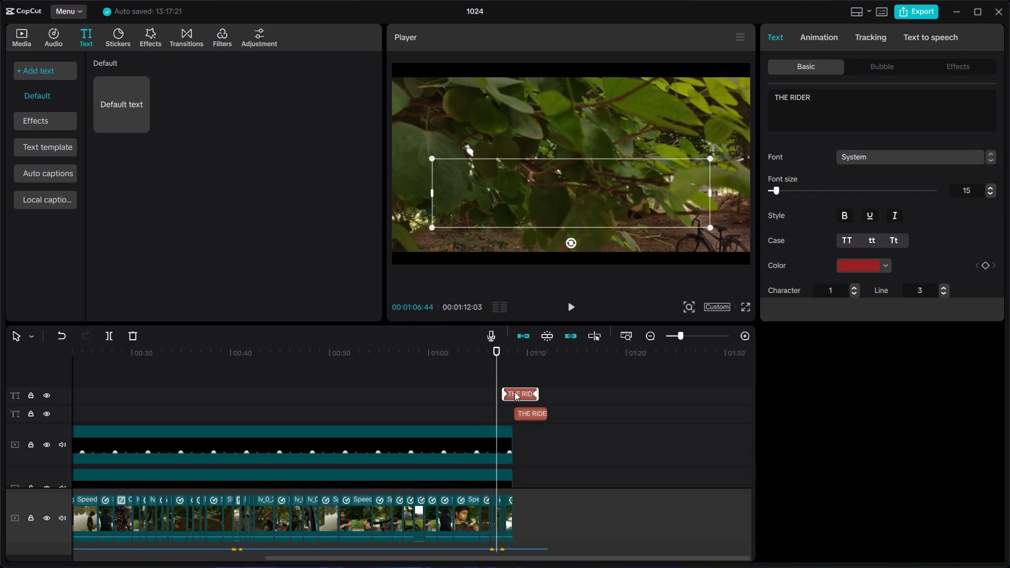
{"action": "left_click_drag", "start_coordinate": [514, 392], "coordinate": [523, 393]}
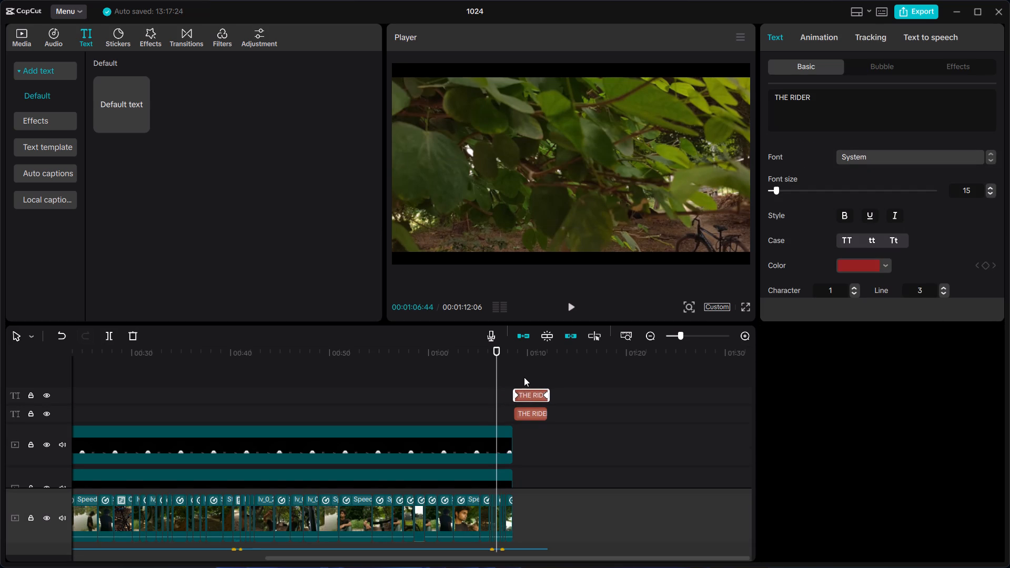
Replace the text of the upper "THE RIDER" copy with "OG" and turn off its bold style.
{"action": "left_click", "coordinate": [835, 104]}
{"action": "key", "text": "BackSpace"}
{"action": "key", "text": "BackSpace"}
{"action": "key", "text": "BackSpace"}
{"action": "key", "text": "BackSpace"}
{"action": "key", "text": "BackSpace"}
{"action": "key", "text": "BackSpace"}
{"action": "key", "text": "BackSpace"}
{"action": "key", "text": "BackSpace"}
{"action": "key", "text": "BackSpace"}
{"action": "key", "text": "BackSpace"}
{"action": "key", "text": "BackSpace"}
{"action": "key", "text": "BackSpace"}
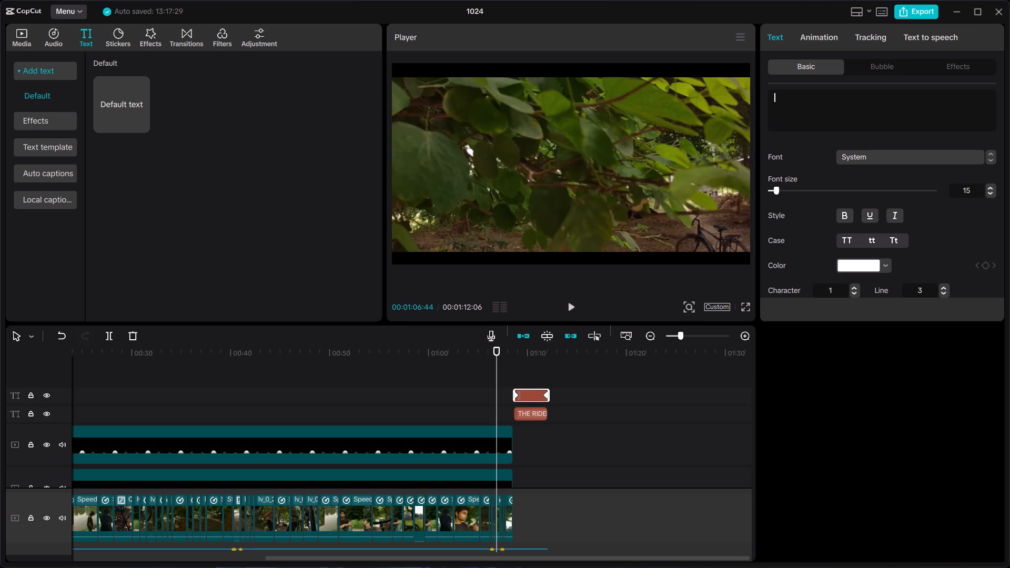
{"action": "type", "text": "OG"}
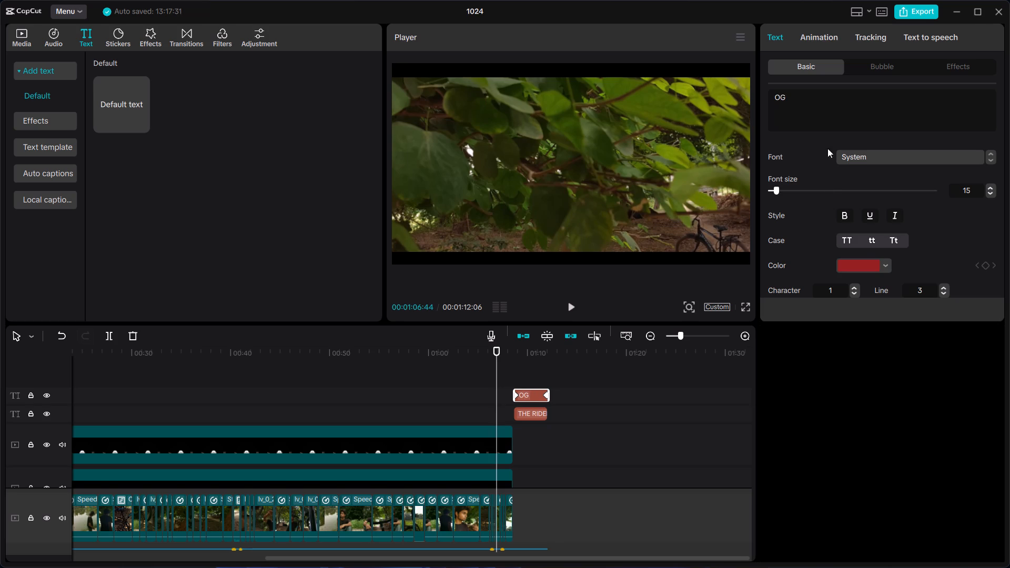
{"action": "left_click", "coordinate": [843, 211]}
Play back the closing titles to check the new "OG" text over "THE RIDER".
{"action": "key", "text": "space"}
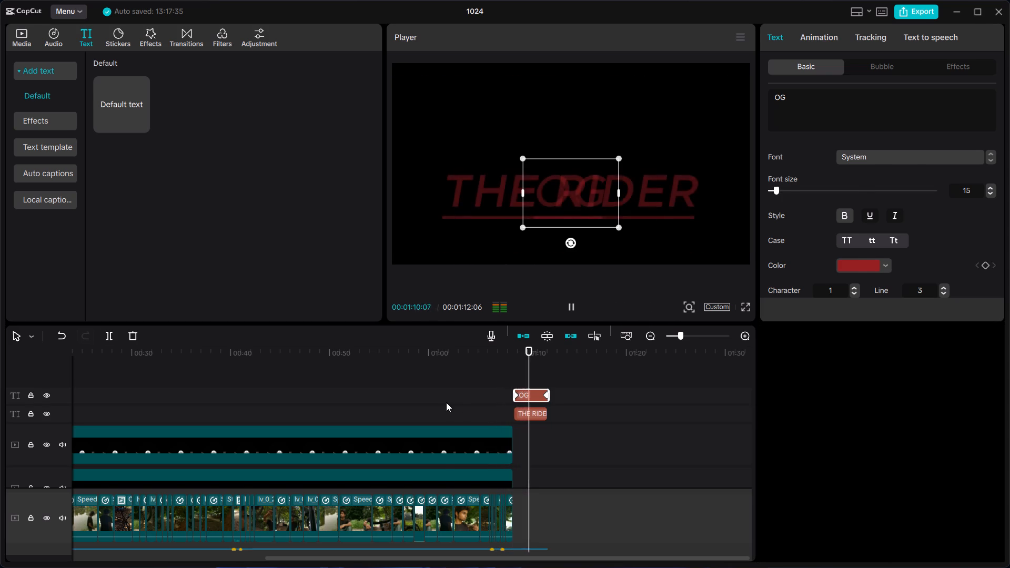
{"action": "left_click", "coordinate": [446, 402]}
Enlarge the new "OG" title in the preview and centre it horizontally above "THE RIDER".
{"action": "left_click", "coordinate": [531, 394]}
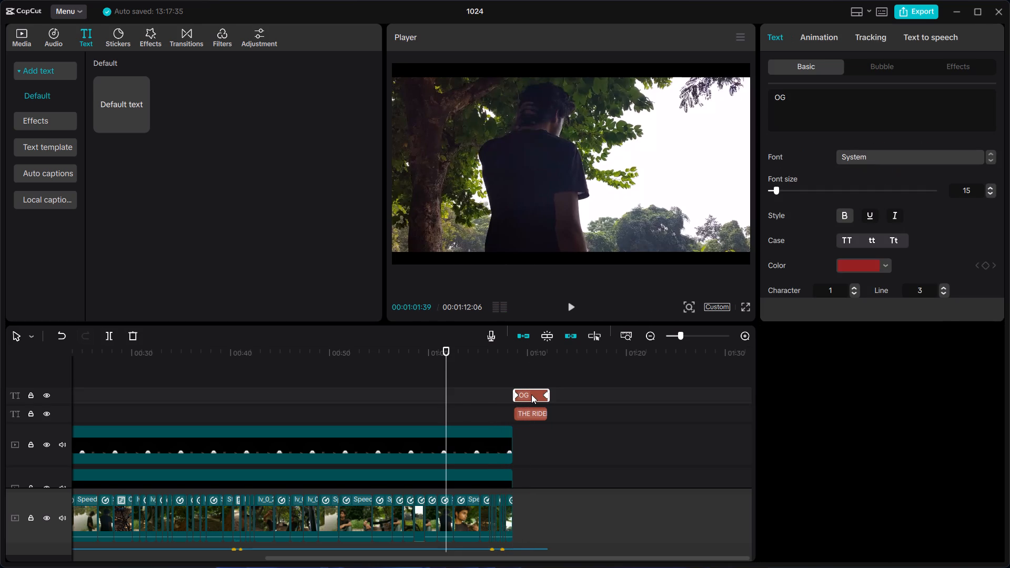
{"action": "left_click", "coordinate": [531, 394]}
{"action": "left_click", "coordinate": [527, 373]}
{"action": "left_click_drag", "start_coordinate": [527, 373], "coordinate": [531, 394]}
{"action": "left_click", "coordinate": [531, 394]}
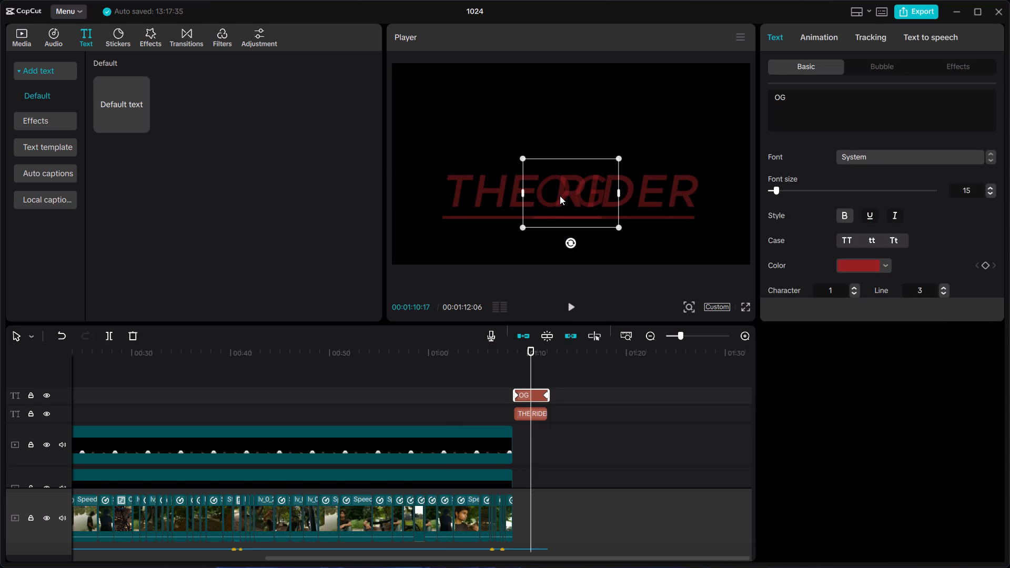
{"action": "left_click_drag", "start_coordinate": [560, 196], "coordinate": [550, 156]}
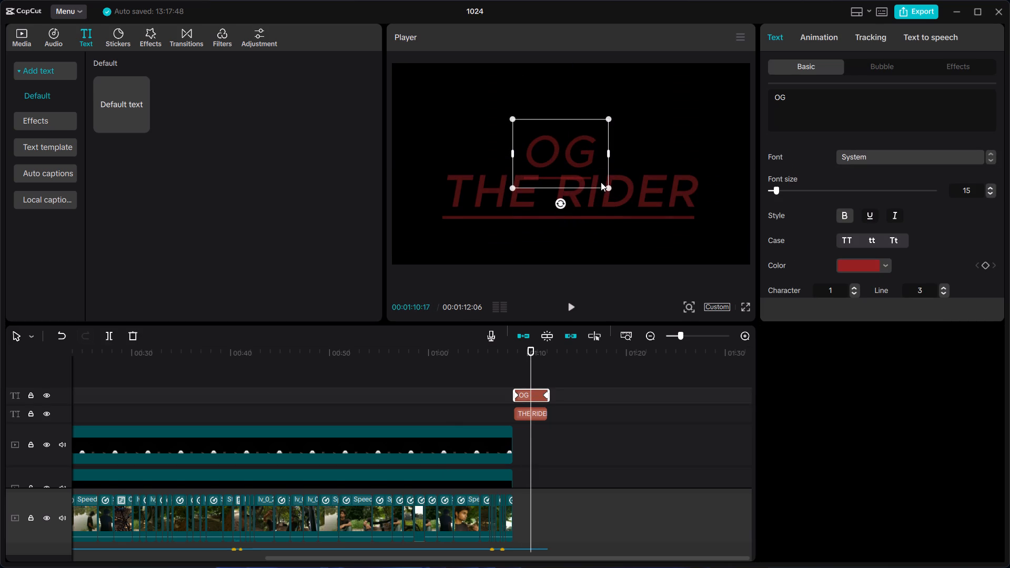
{"action": "left_click_drag", "start_coordinate": [607, 185], "coordinate": [688, 186]}
{"action": "left_click_drag", "start_coordinate": [589, 136], "coordinate": [612, 116]}
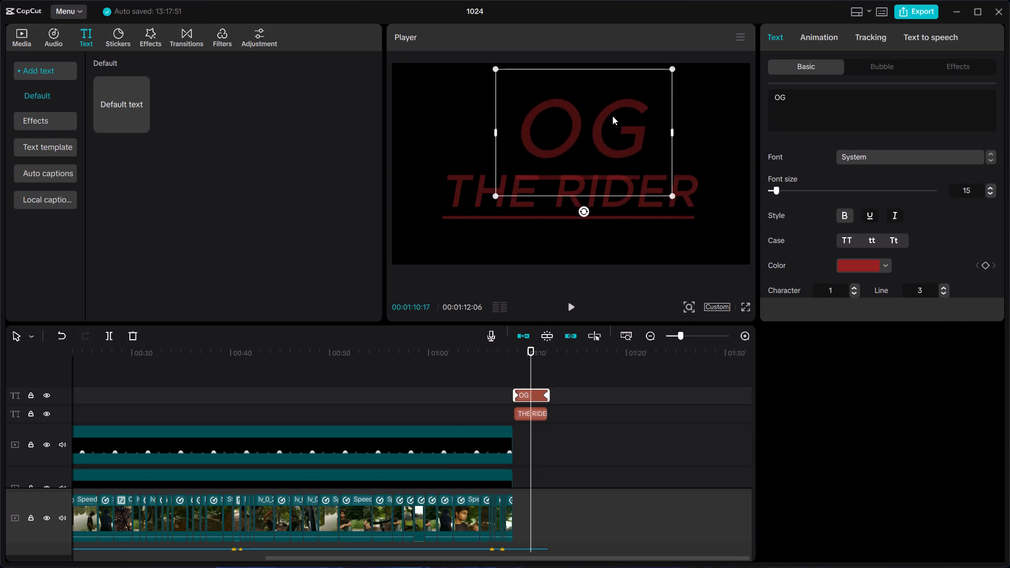
{"action": "left_click_drag", "start_coordinate": [612, 116], "coordinate": [599, 126]}
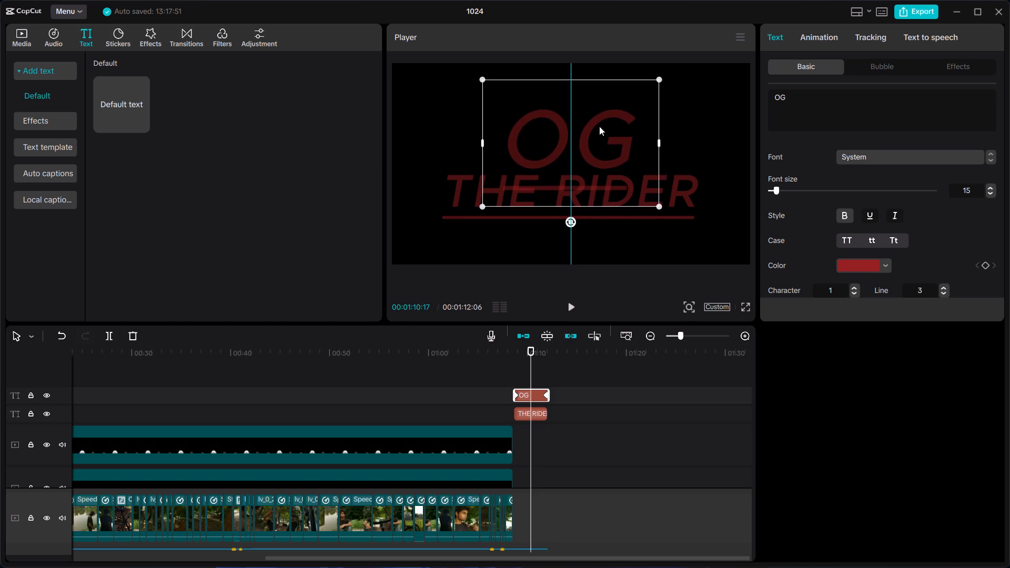
{"action": "left_click_drag", "start_coordinate": [599, 126], "coordinate": [597, 125]}
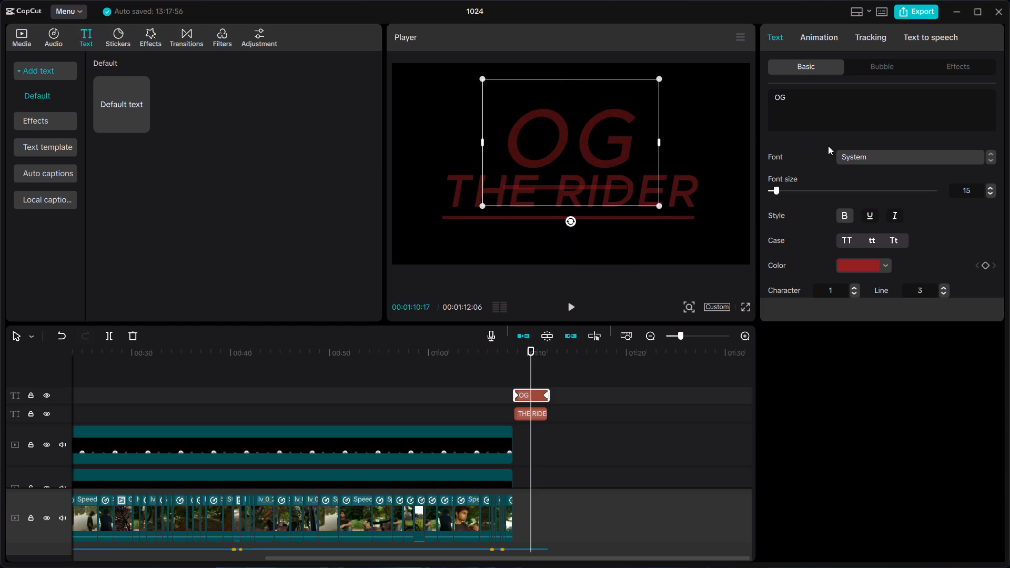
Remove the underline and italic styles from the "OG" title and turn its bold style on.
{"action": "scroll", "coordinate": [828, 146], "scroll_direction": "down", "scroll_amount": 1}
{"action": "left_click", "coordinate": [874, 194]}
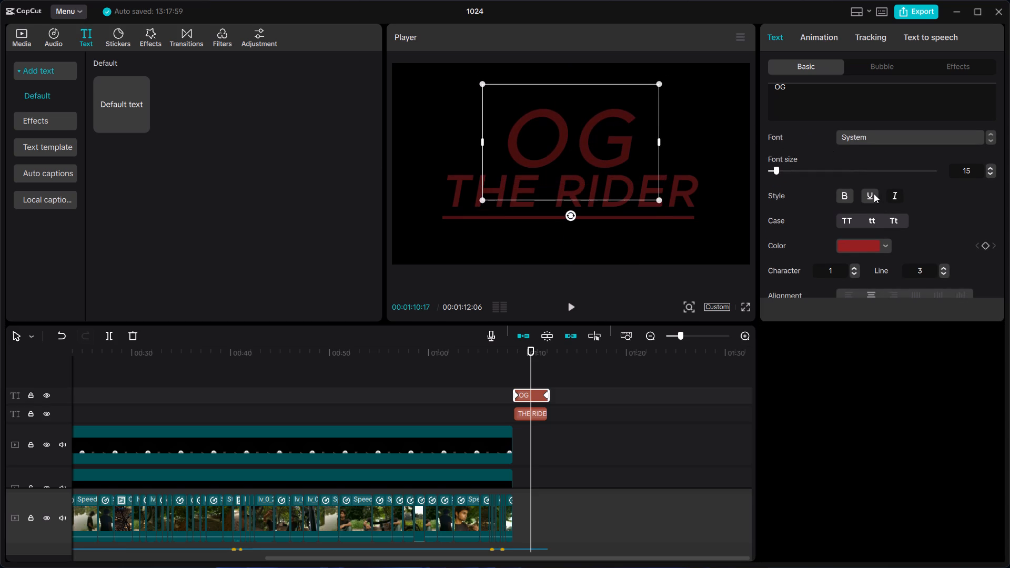
{"action": "left_click", "coordinate": [841, 193]}
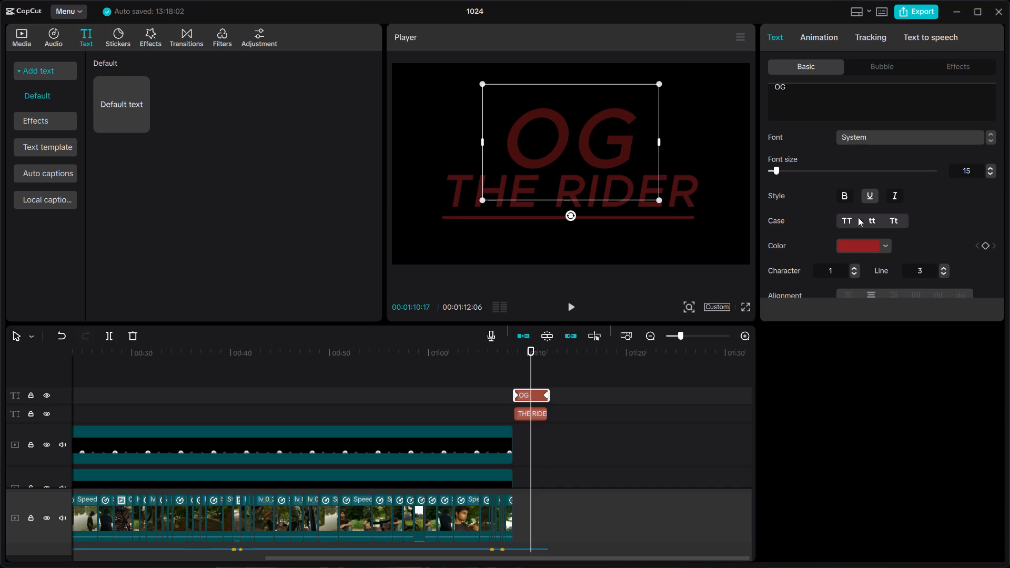
{"action": "left_click", "coordinate": [892, 198]}
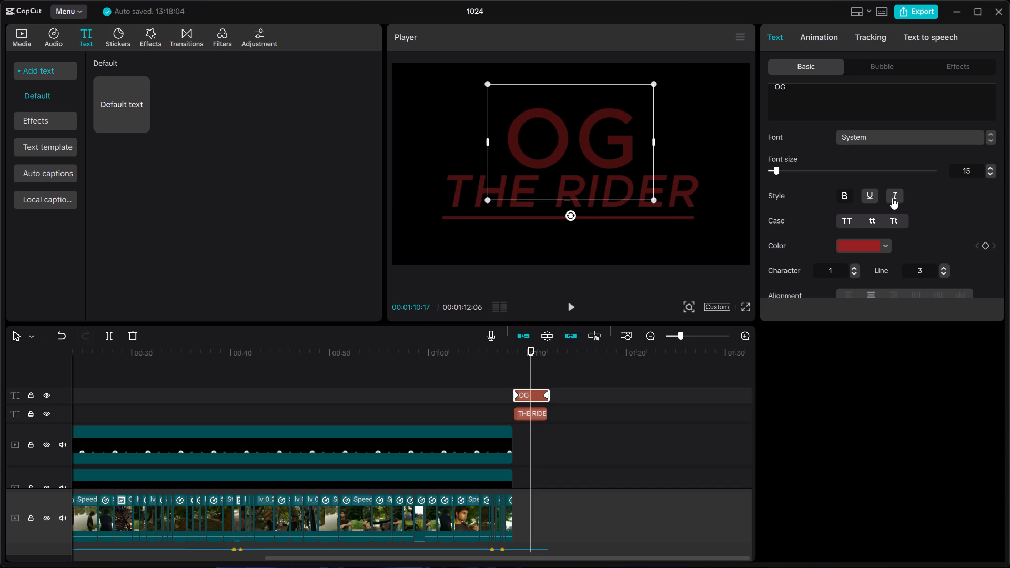
{"action": "left_click_drag", "start_coordinate": [561, 160], "coordinate": [549, 160]}
{"action": "left_click", "coordinate": [549, 160]}
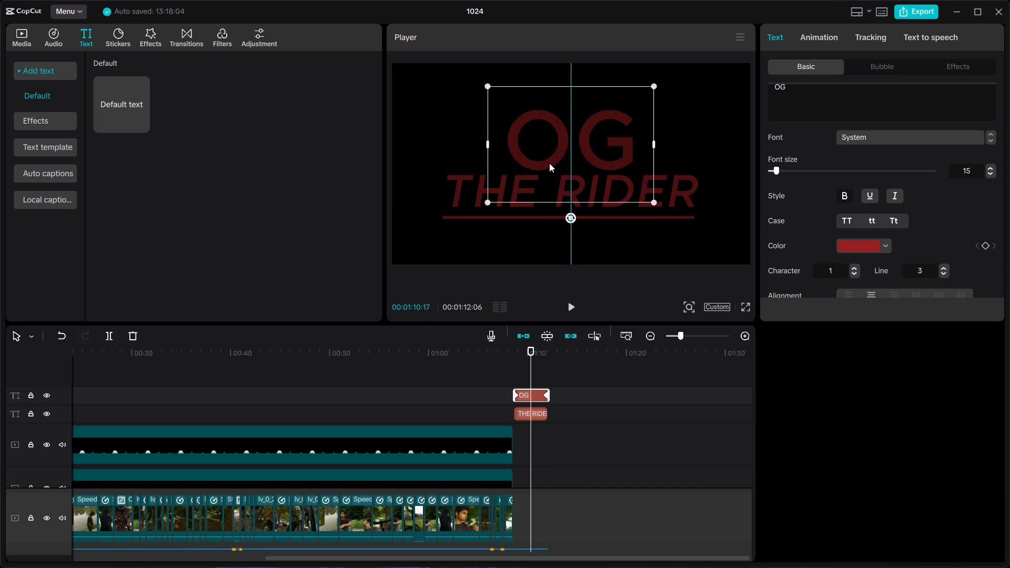
Play back the ending from the last video clips through both closing titles.
{"action": "left_click", "coordinate": [463, 409]}
{"action": "key", "text": "space"}
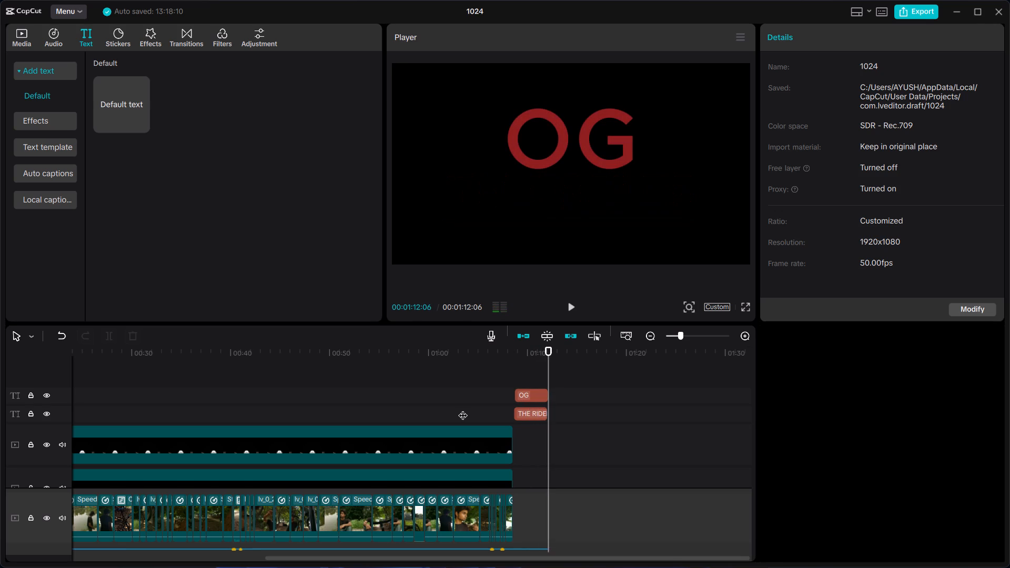
Play back the whole video from its beginning.
{"action": "scroll", "coordinate": [193, 353], "scroll_direction": "right", "scroll_amount": 12}
{"action": "left_click_drag", "start_coordinate": [14, 433], "coordinate": [92, 401]}
{"action": "left_click", "coordinate": [92, 401]}
{"action": "left_click_drag", "start_coordinate": [92, 401], "coordinate": [72, 401]}
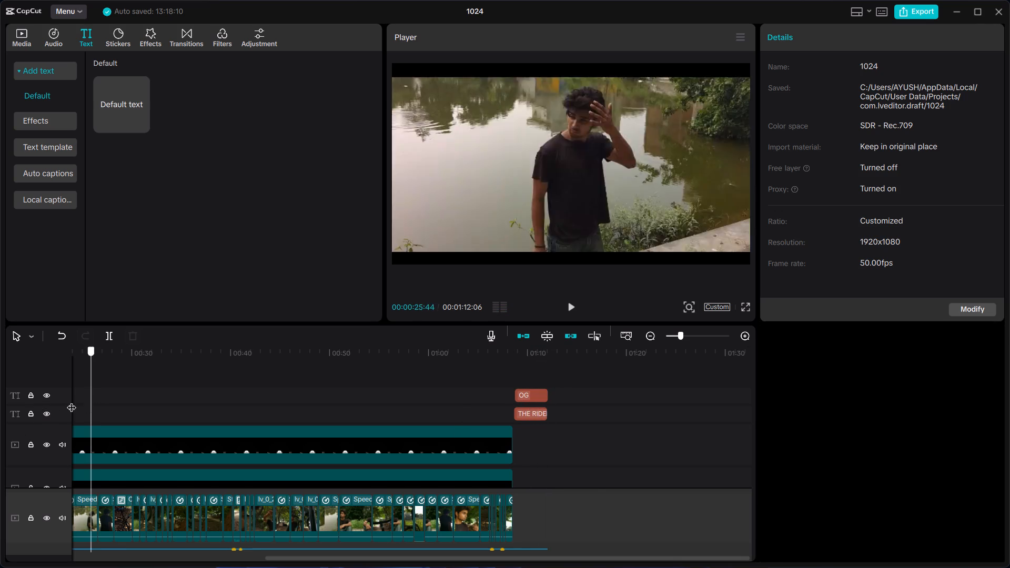
{"action": "left_click_drag", "start_coordinate": [72, 401], "coordinate": [0, 389]}
{"action": "key", "text": "space"}
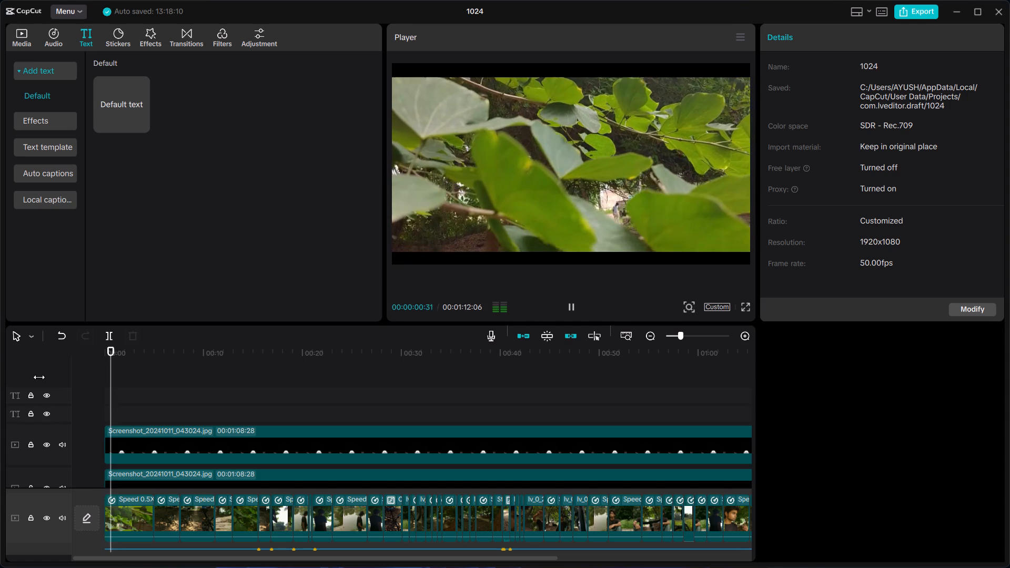
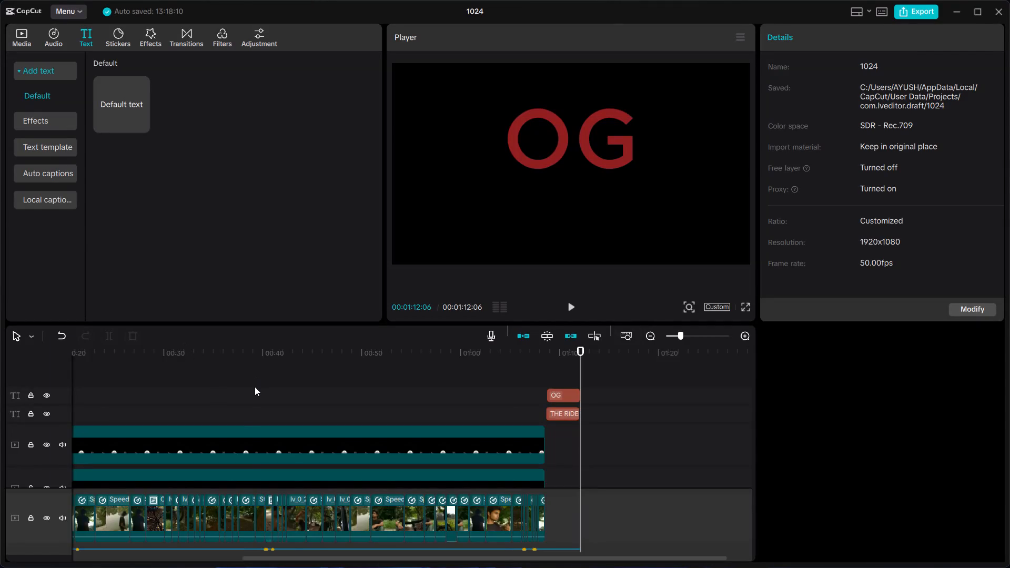
Return to the start of the timeline and play the video again from the beginning to review the edit.
{"action": "scroll", "coordinate": [255, 387], "scroll_direction": "right", "scroll_amount": 6}
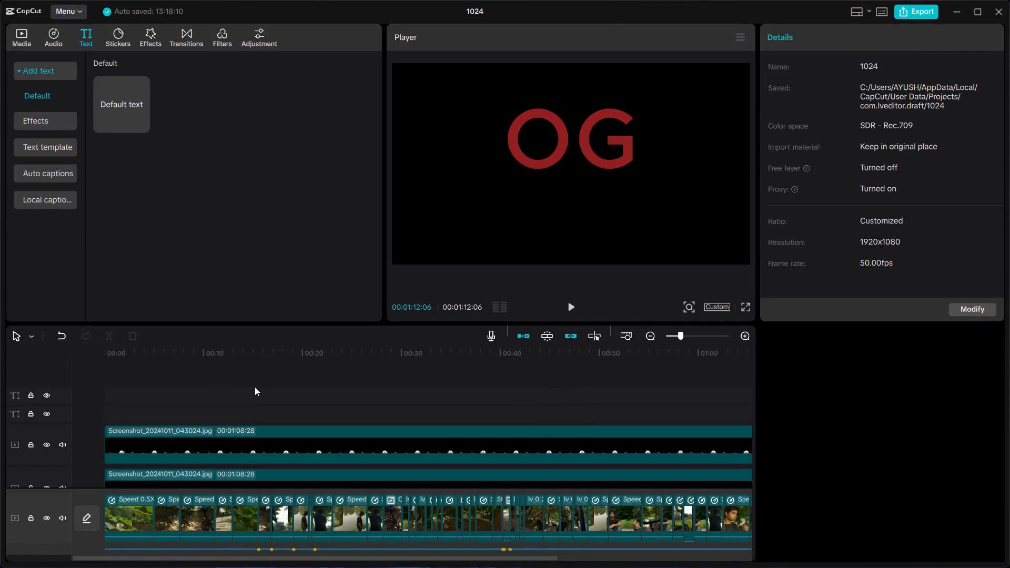
{"action": "double_click", "coordinate": [200, 366]}
{"action": "left_click_drag", "start_coordinate": [200, 366], "coordinate": [199, 381]}
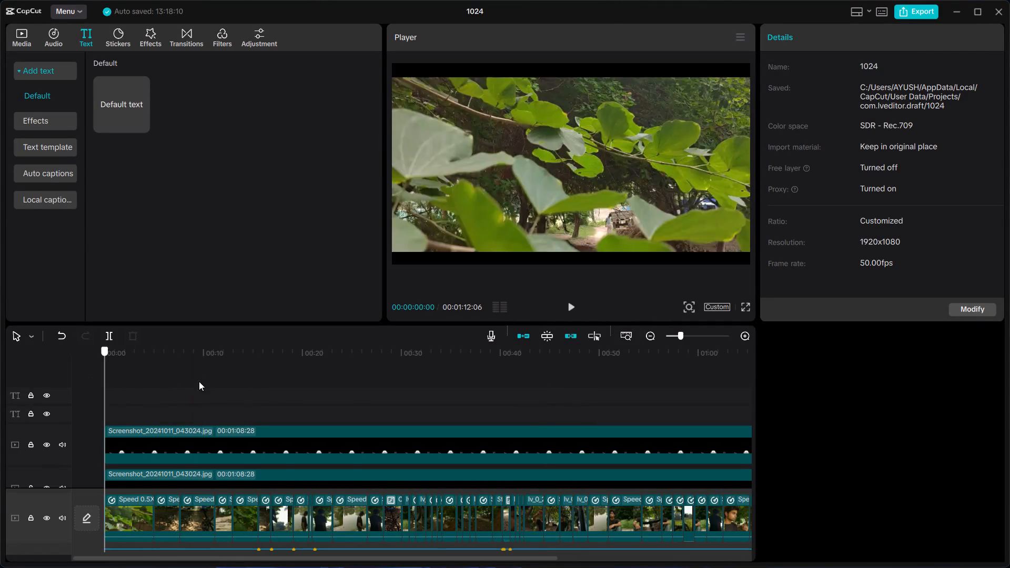
{"action": "left_click_drag", "start_coordinate": [199, 381], "coordinate": [372, 381]}
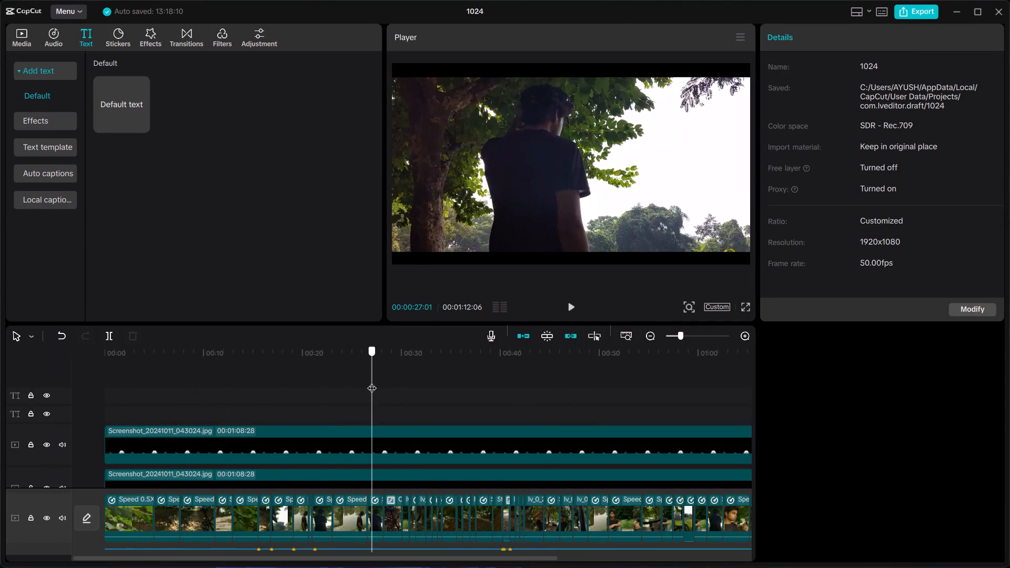
{"action": "left_click_drag", "start_coordinate": [372, 381], "coordinate": [0, 349]}
{"action": "key", "text": "space"}
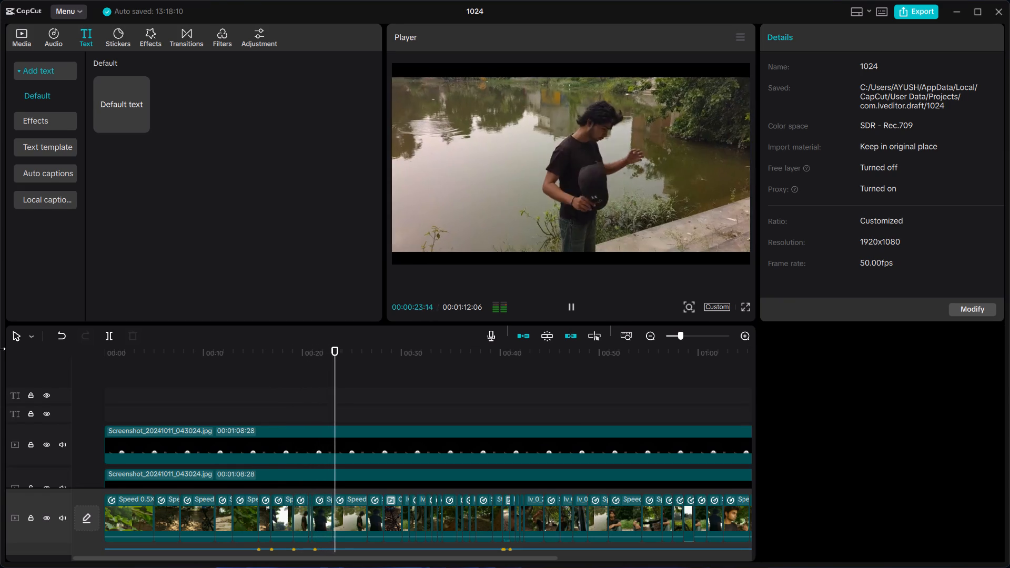
{"action": "key", "text": "space"}
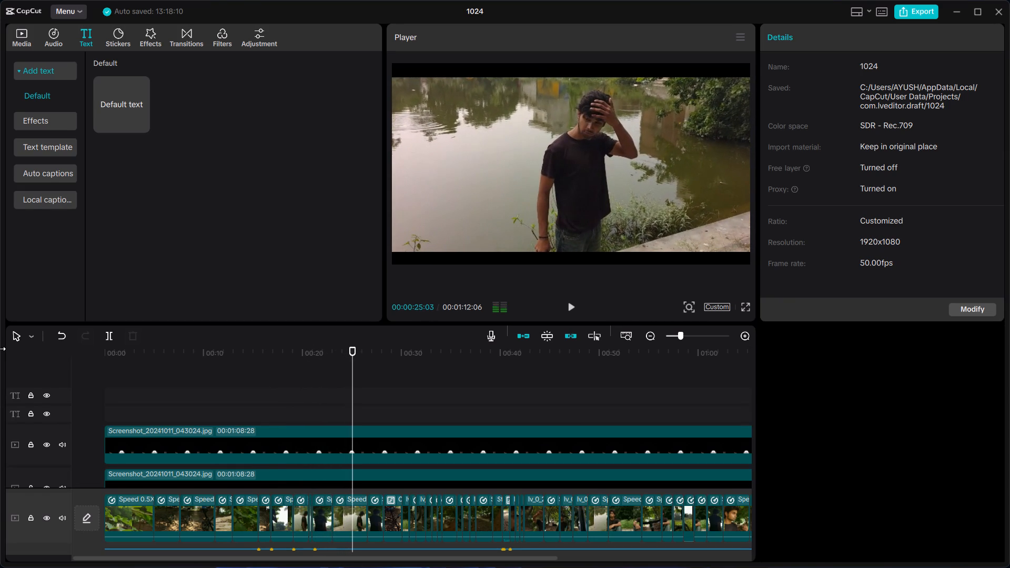
{"action": "key", "text": "space"}
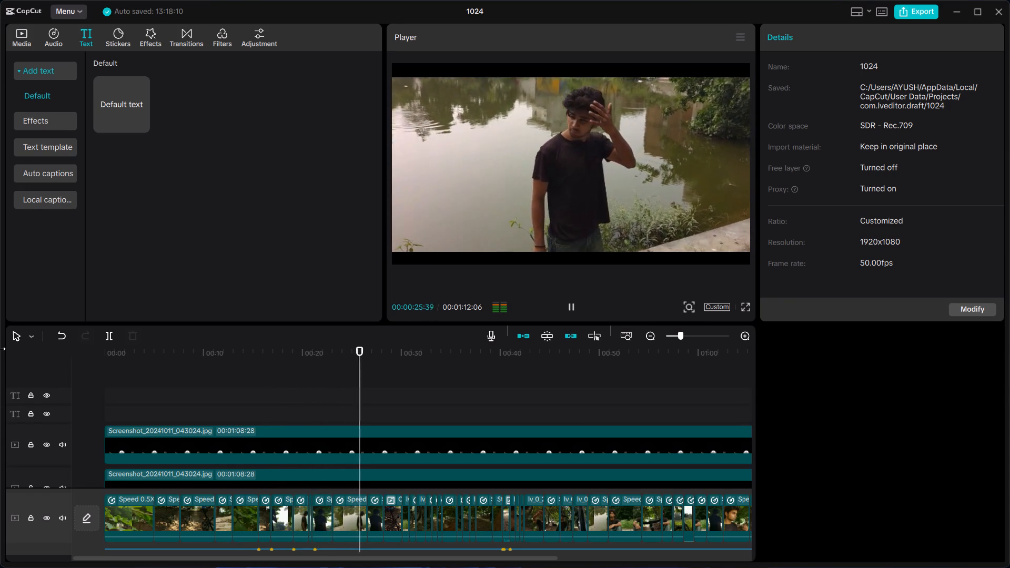
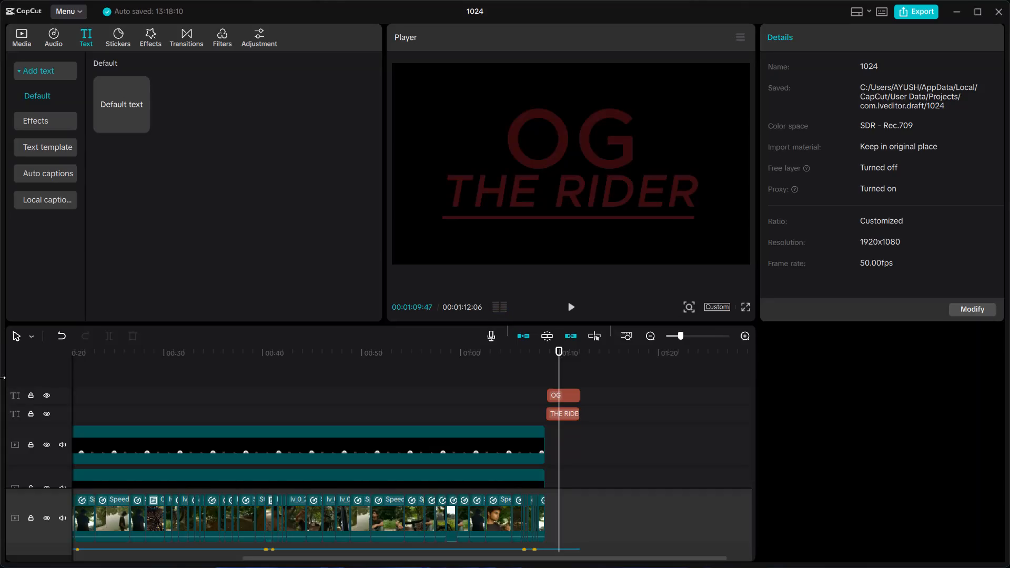
Scrub the middle of the video from about 00:31 and play the stretch from about 00:38 into the short compound clip.
{"action": "double_click", "coordinate": [169, 380]}
{"action": "left_click_drag", "start_coordinate": [169, 380], "coordinate": [191, 382]}
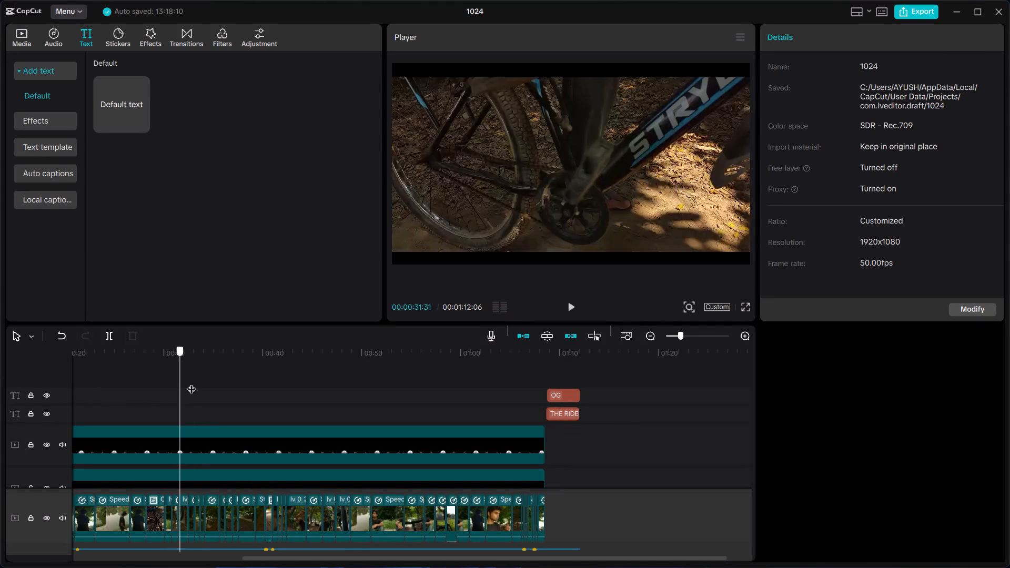
{"action": "left_click_drag", "start_coordinate": [191, 382], "coordinate": [243, 394]}
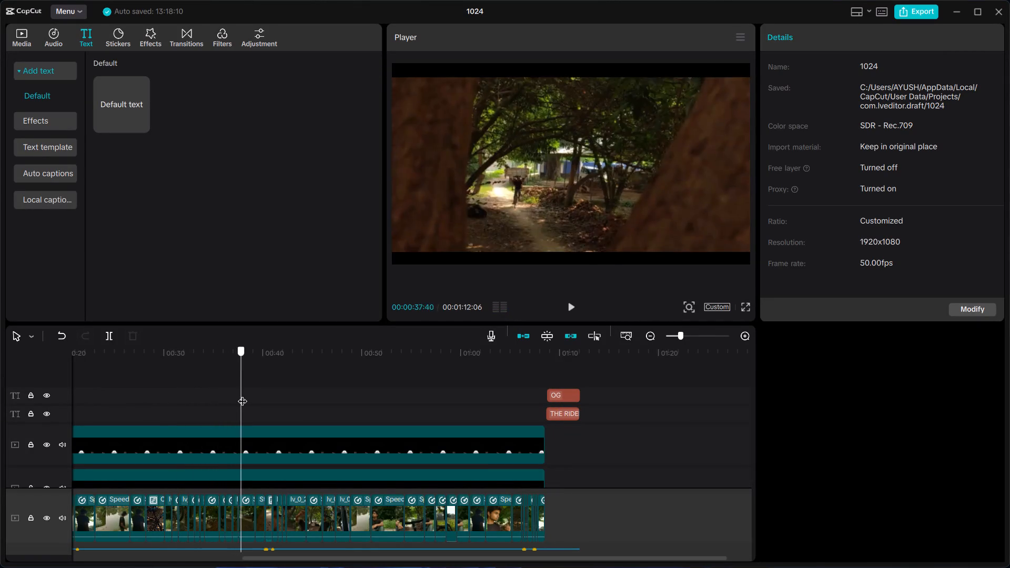
{"action": "left_click_drag", "start_coordinate": [243, 394], "coordinate": [246, 404]}
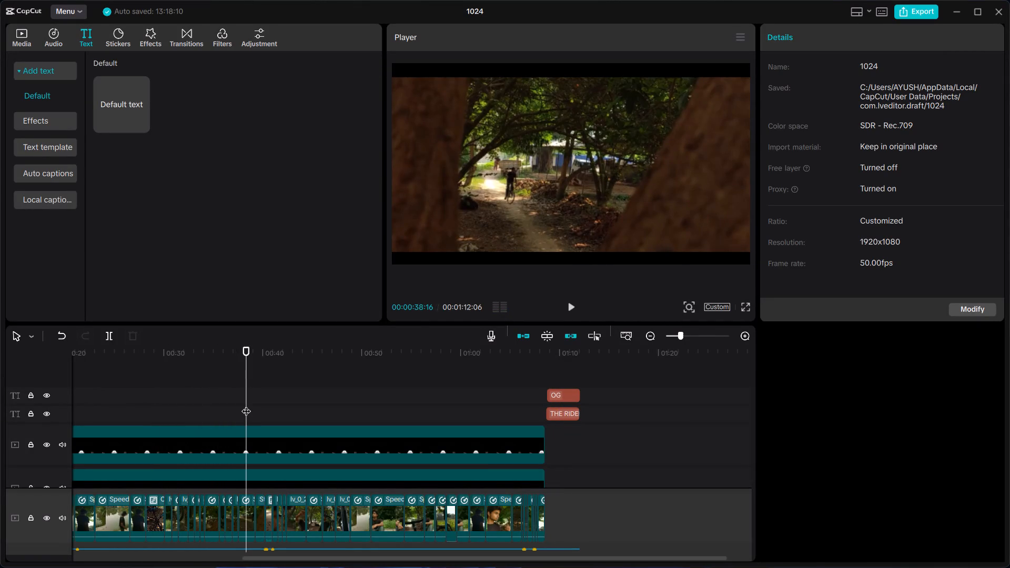
{"action": "key", "text": "space"}
{"action": "scroll", "coordinate": [246, 404], "scroll_direction": "left", "scroll_amount": 1}
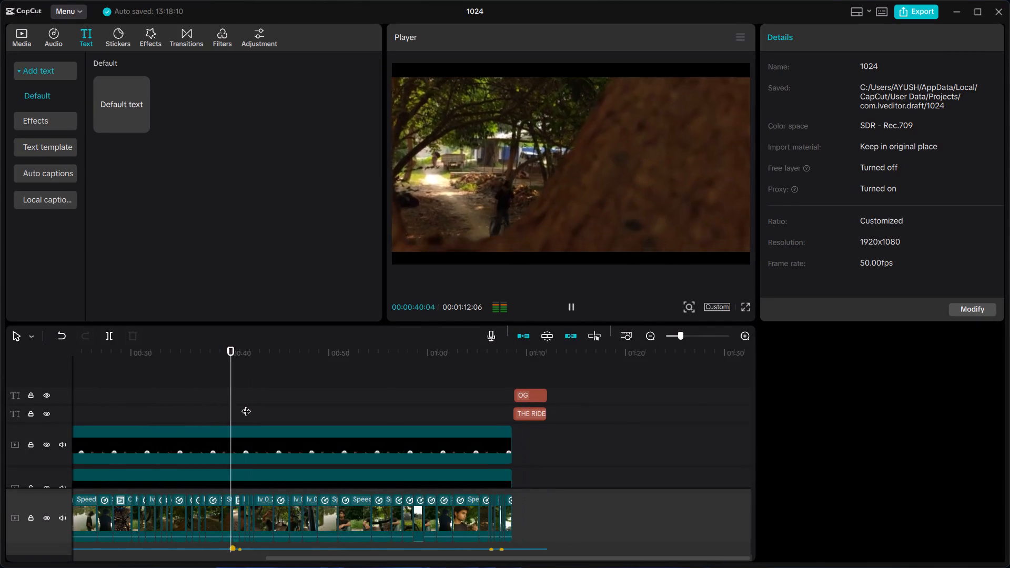
{"action": "key", "text": "space"}
Add a Position & Size keyframe at the start of the short compound clip, at 00:00:40:13.
{"action": "scroll", "coordinate": [255, 404], "scroll_direction": "up", "scroll_amount": 7, "text": "ctrl"}
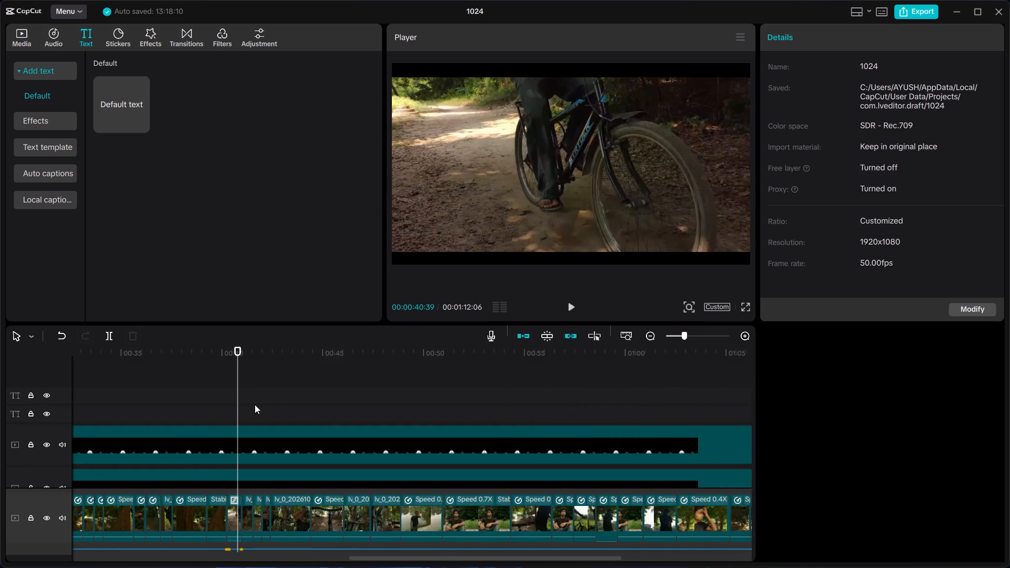
{"action": "scroll", "coordinate": [255, 404], "scroll_direction": "up", "scroll_amount": 9, "text": "ctrl"}
{"action": "left_click", "coordinate": [235, 505]}
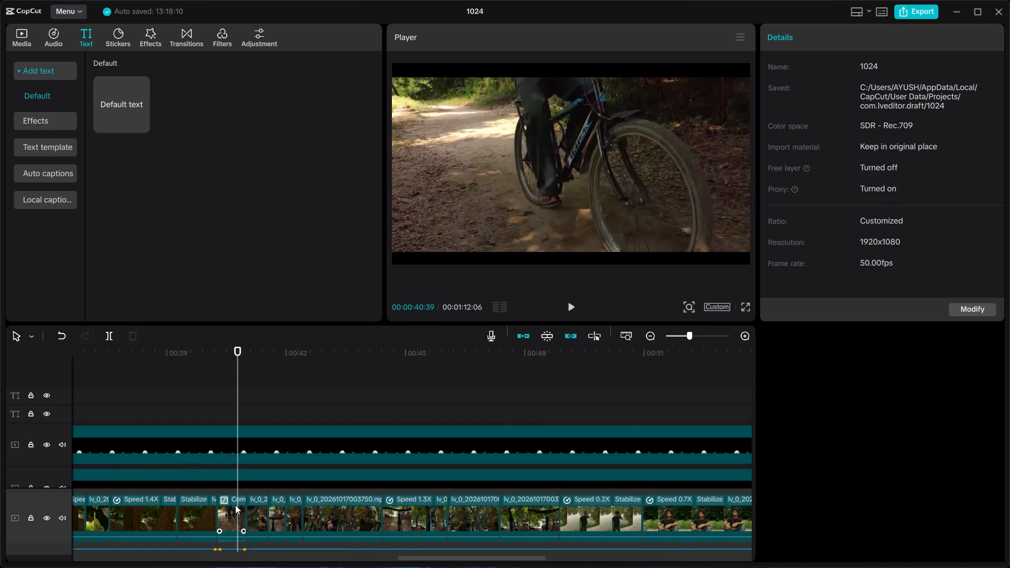
{"action": "left_click_drag", "start_coordinate": [241, 394], "coordinate": [236, 394]}
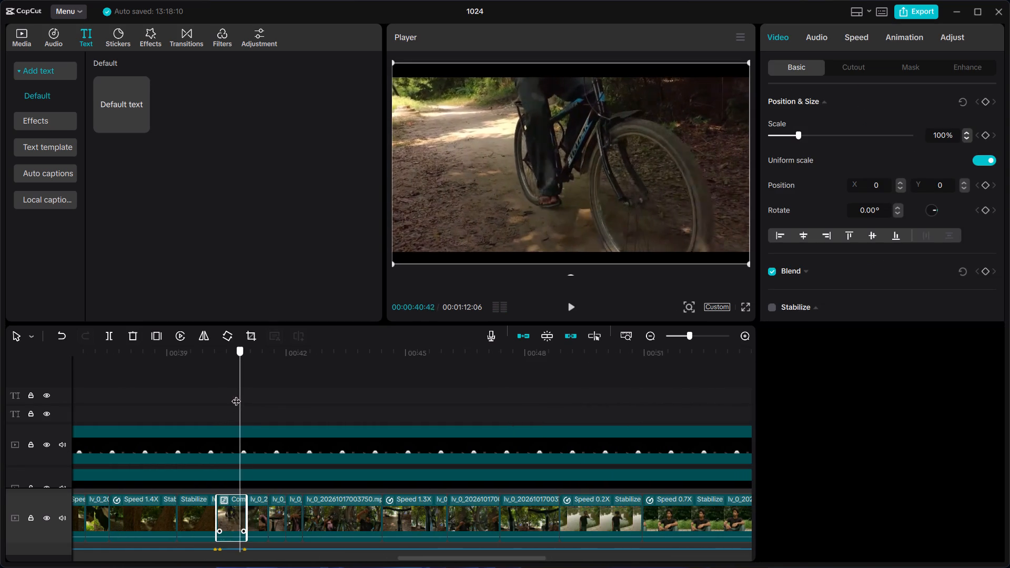
{"action": "left_click_drag", "start_coordinate": [236, 394], "coordinate": [219, 396]}
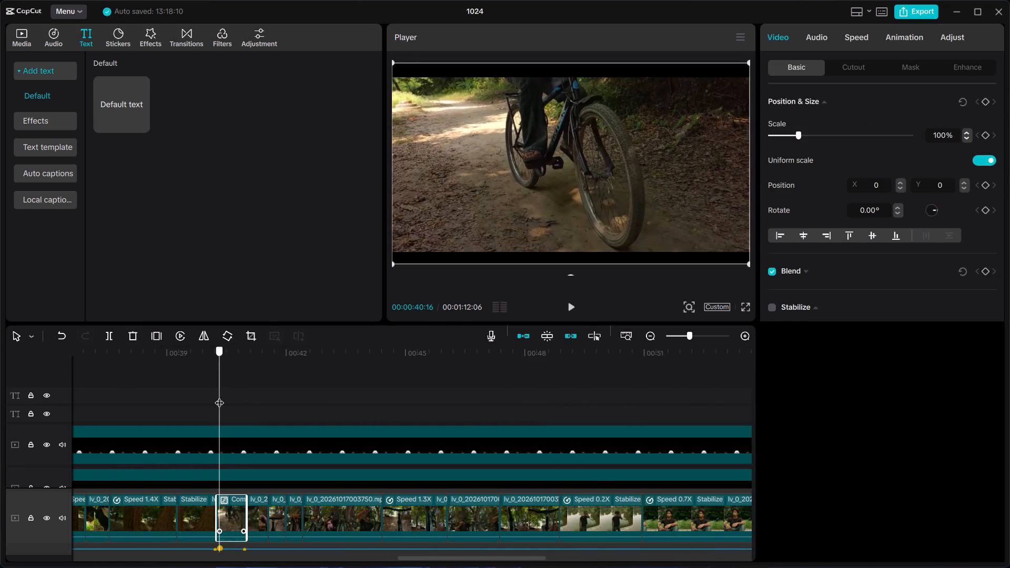
{"action": "left_click_drag", "start_coordinate": [219, 396], "coordinate": [219, 400]}
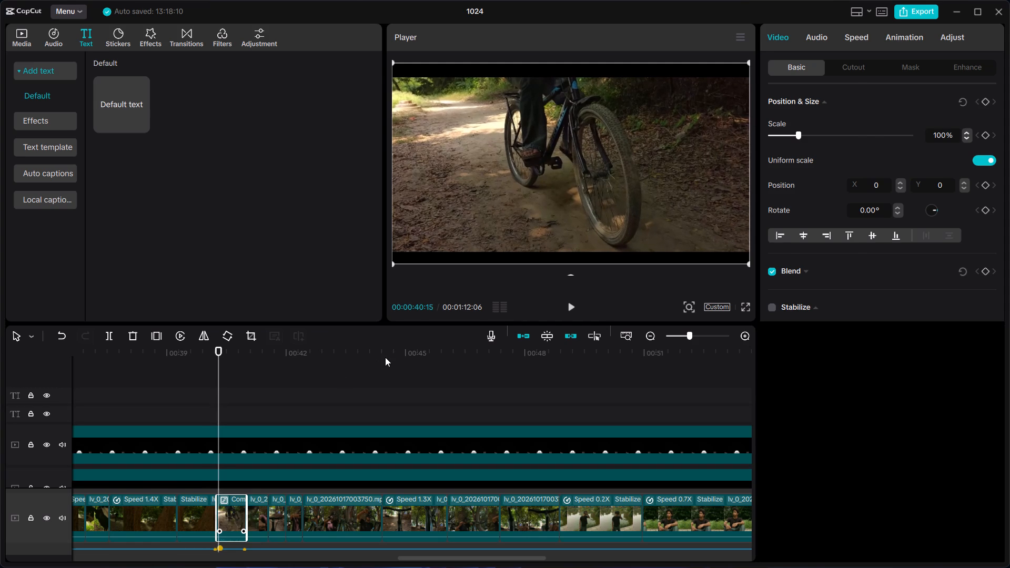
{"action": "left_click", "coordinate": [385, 357]}
{"action": "left_click", "coordinate": [203, 381]}
{"action": "left_click_drag", "start_coordinate": [203, 381], "coordinate": [218, 393]}
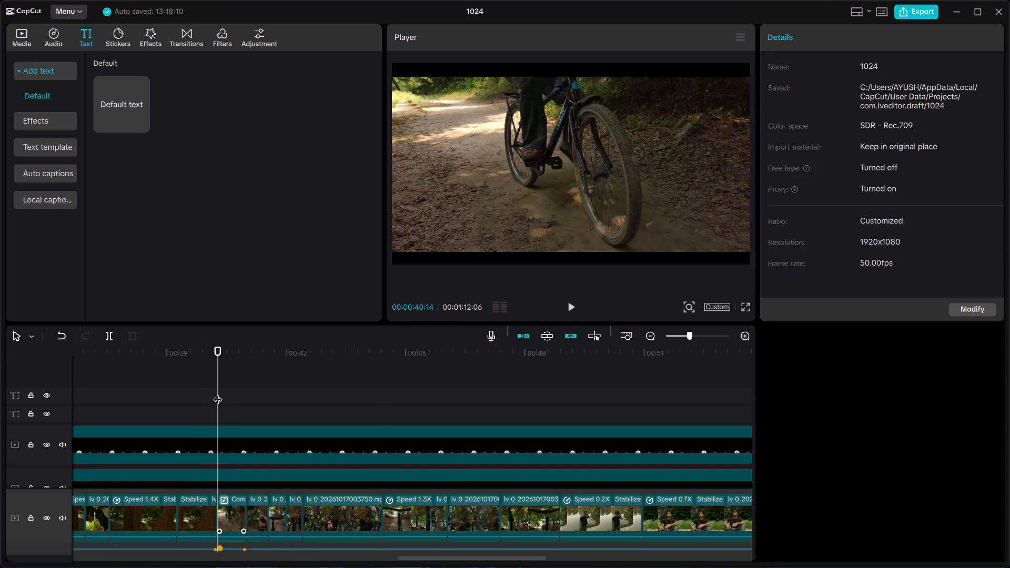
{"action": "left_click", "coordinate": [223, 512]}
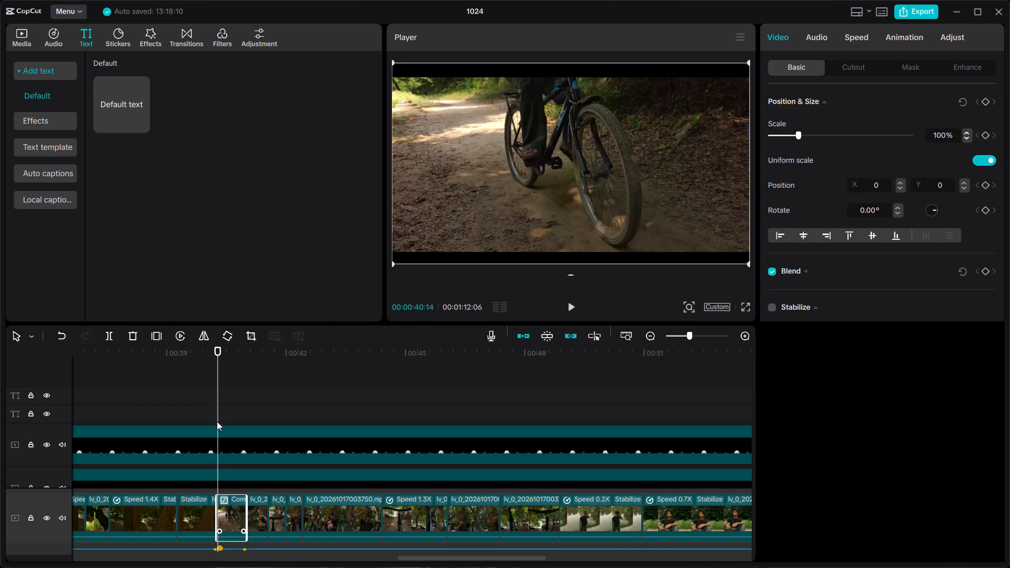
{"action": "key", "text": "Down"}
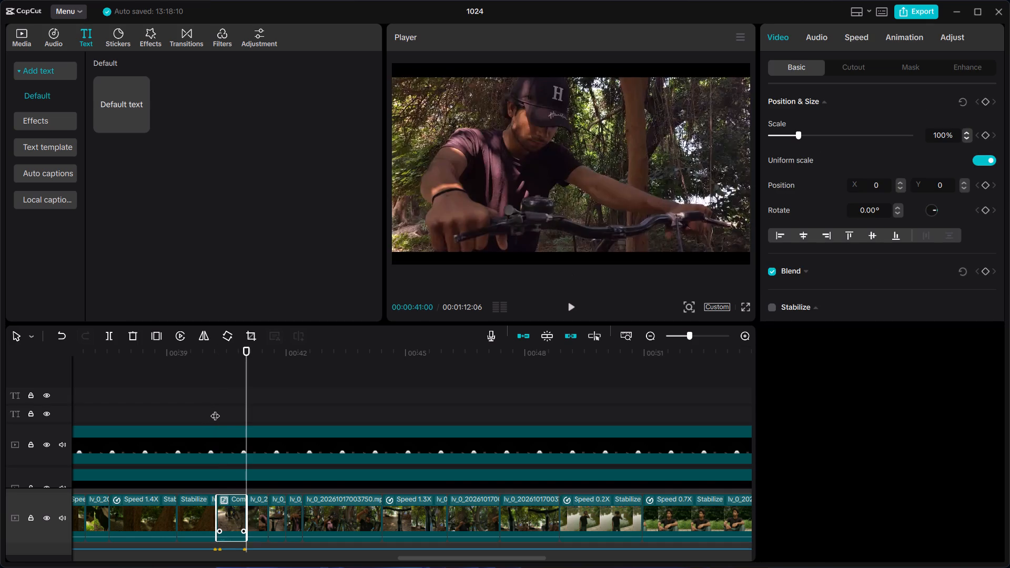
{"action": "key", "text": "Up"}
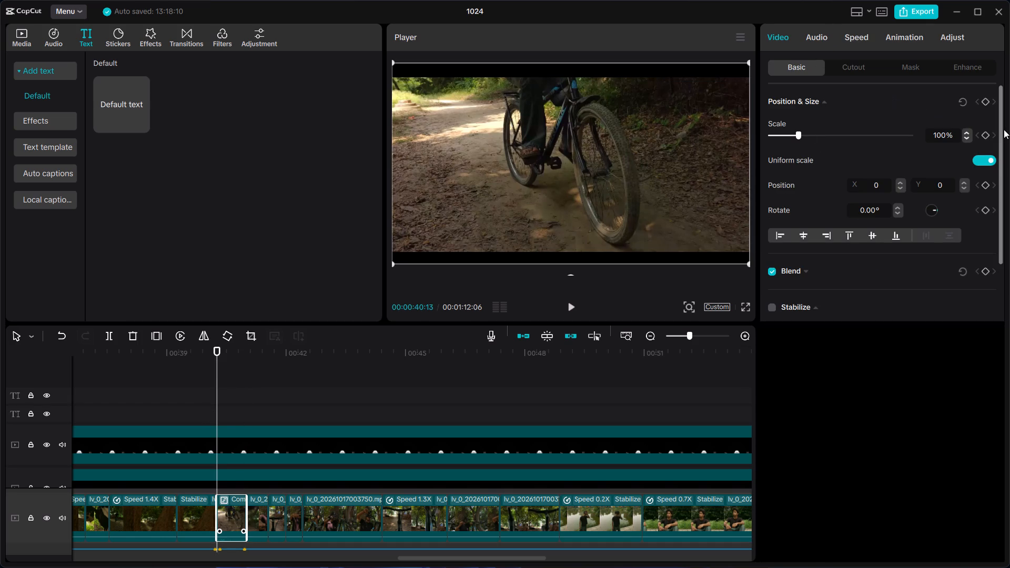
{"action": "left_click", "coordinate": [983, 103]}
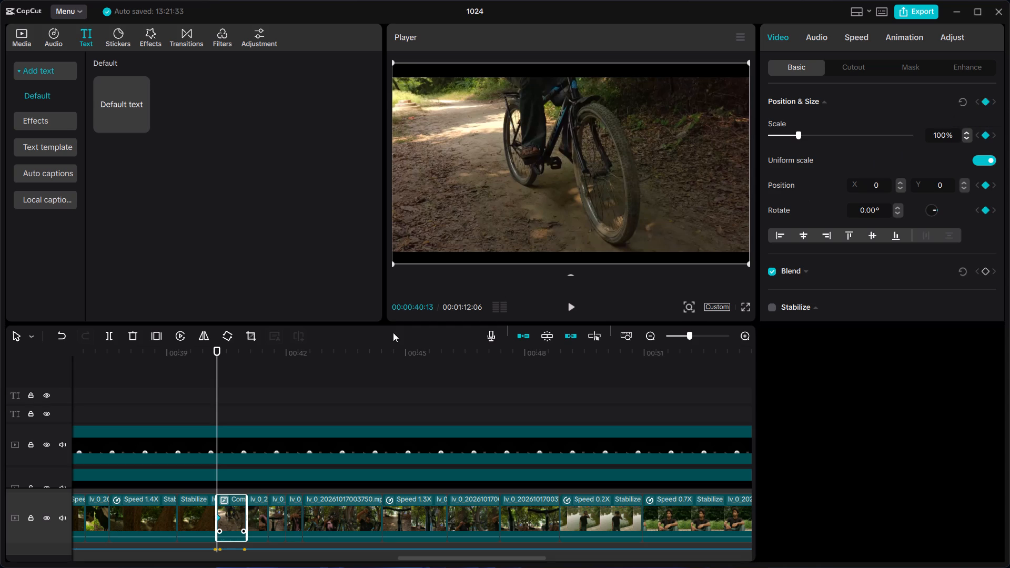
Add a second Position & Size keyframe near the compound clip's end, at 00:00:40:43, and raise its scale to 106%.
{"action": "left_click_drag", "start_coordinate": [216, 385], "coordinate": [226, 385]}
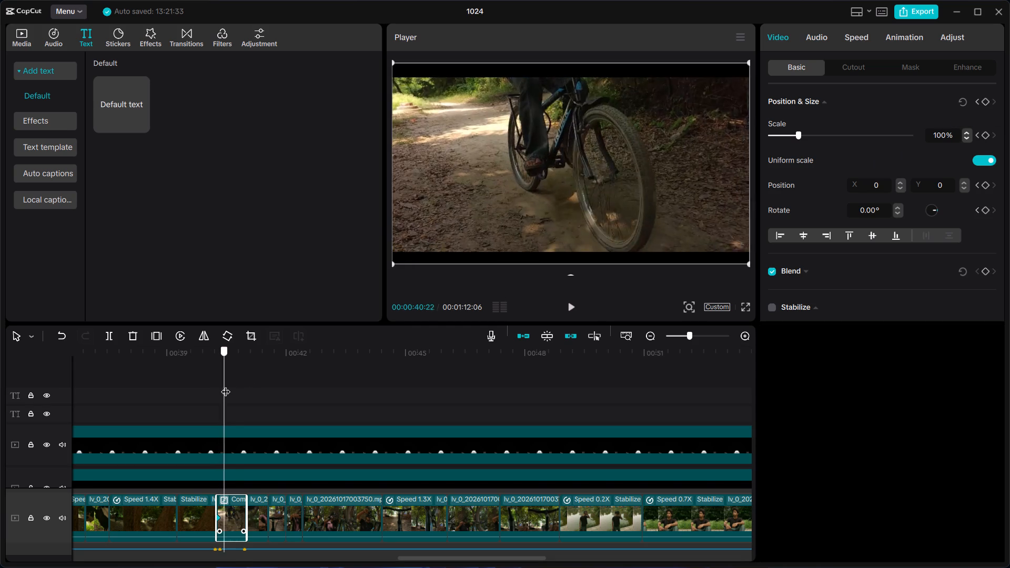
{"action": "left_click_drag", "start_coordinate": [226, 385], "coordinate": [235, 385]}
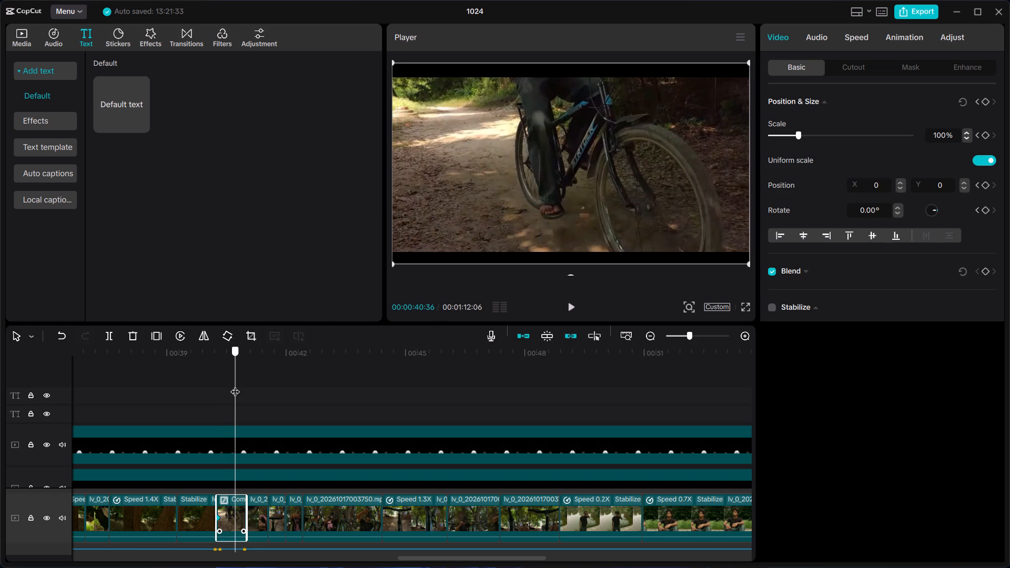
{"action": "left_click_drag", "start_coordinate": [235, 385], "coordinate": [244, 385]}
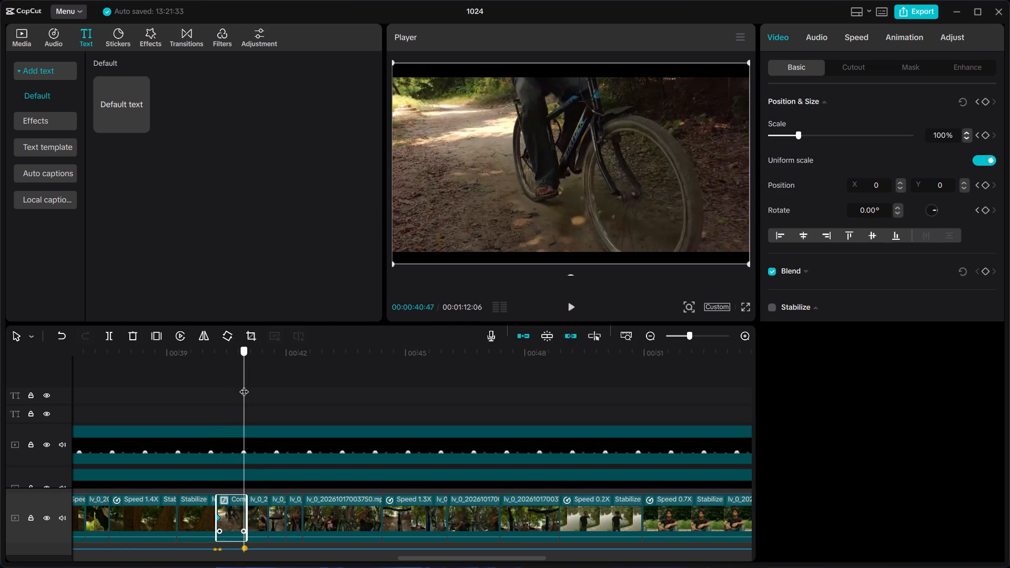
{"action": "left_click_drag", "start_coordinate": [244, 385], "coordinate": [241, 386]}
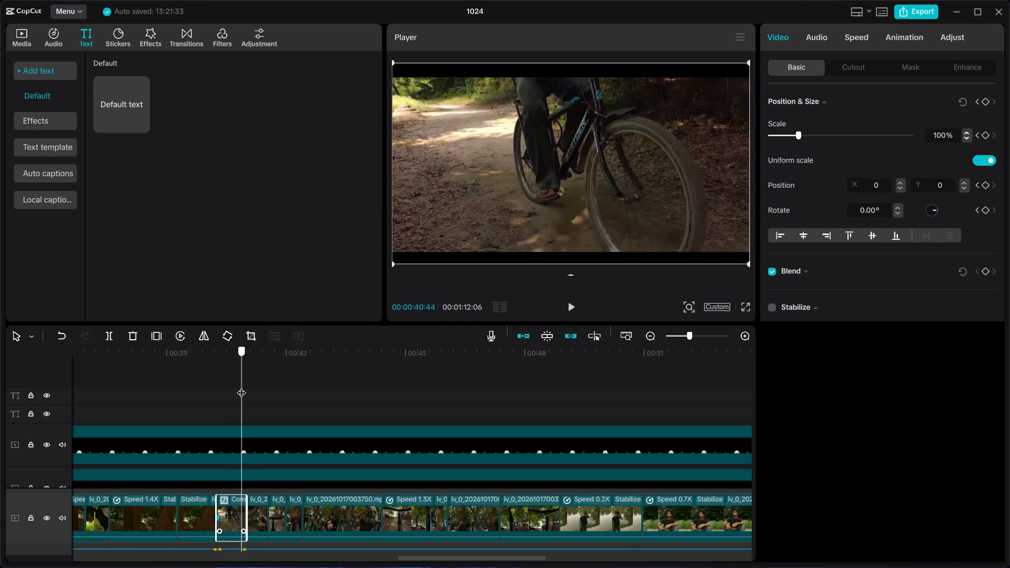
{"action": "left_click_drag", "start_coordinate": [241, 386], "coordinate": [240, 386]}
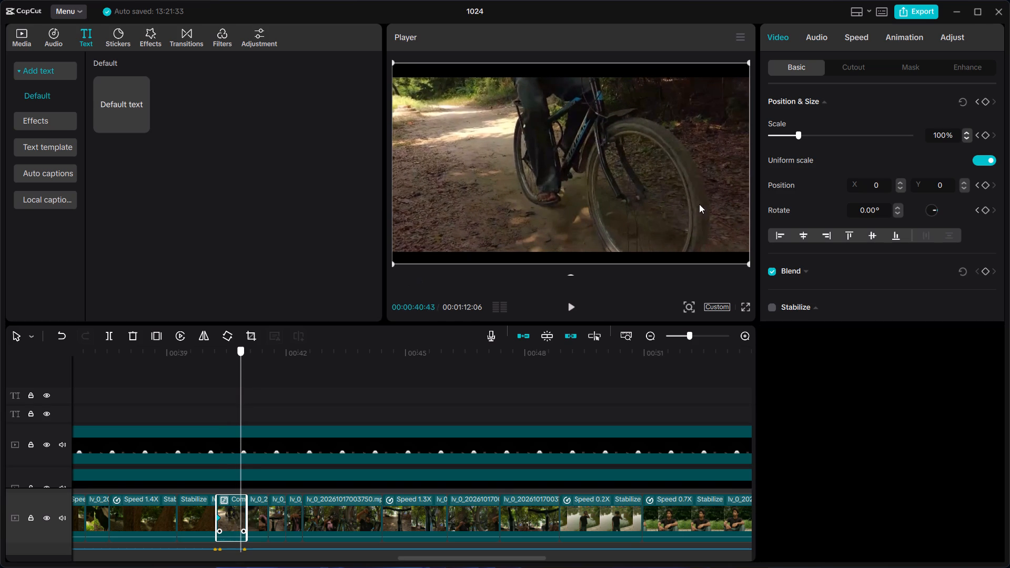
{"action": "left_click", "coordinate": [986, 106]}
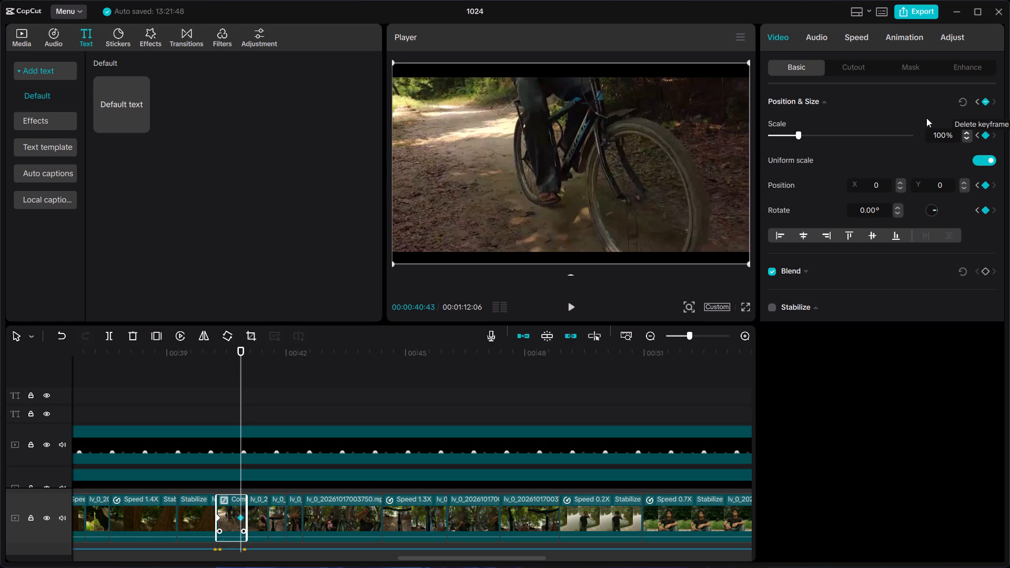
{"action": "double_click", "coordinate": [967, 129]}
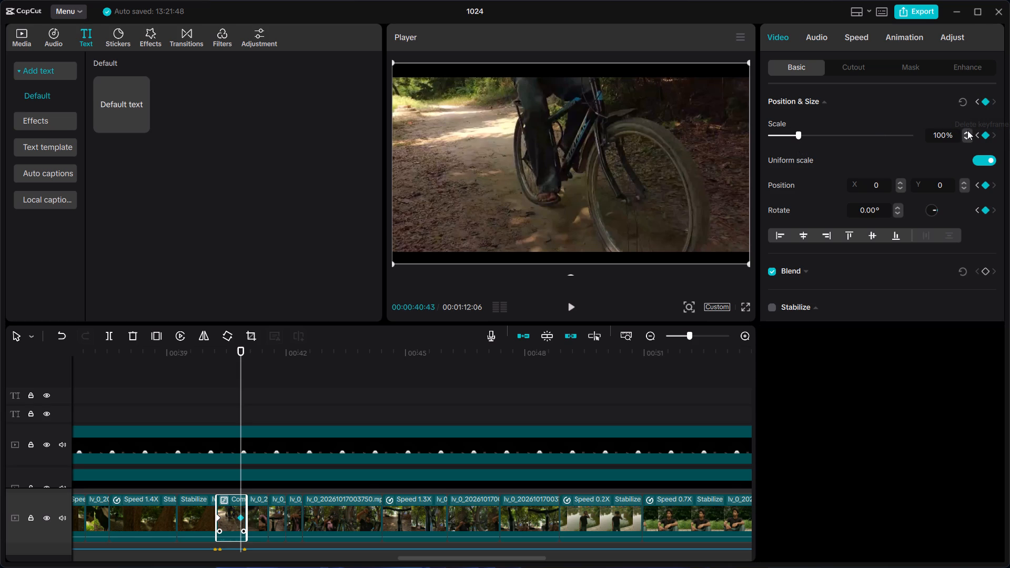
{"action": "triple_click", "coordinate": [967, 130]}
{"action": "double_click", "coordinate": [967, 130]}
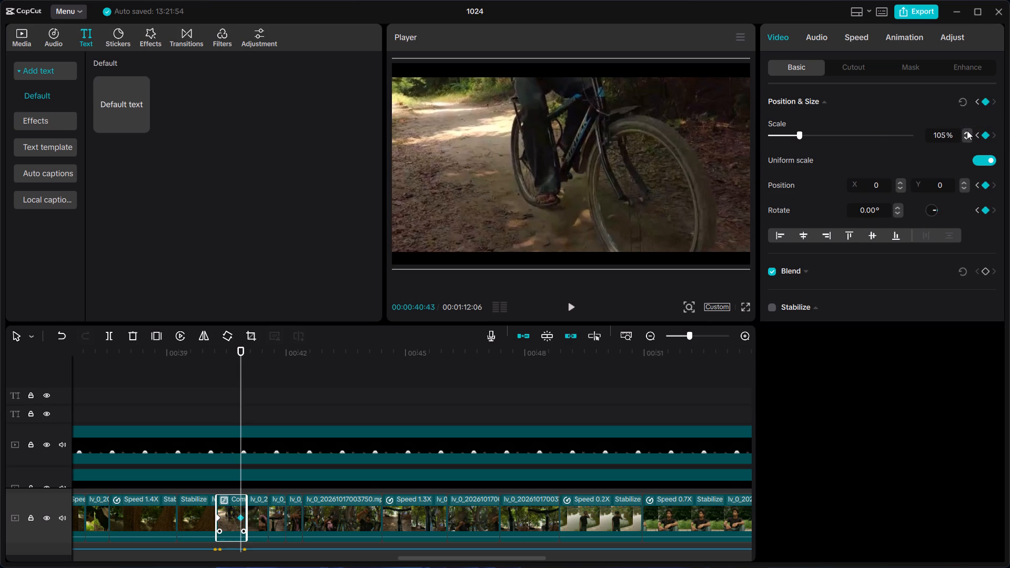
{"action": "left_click", "coordinate": [967, 130]}
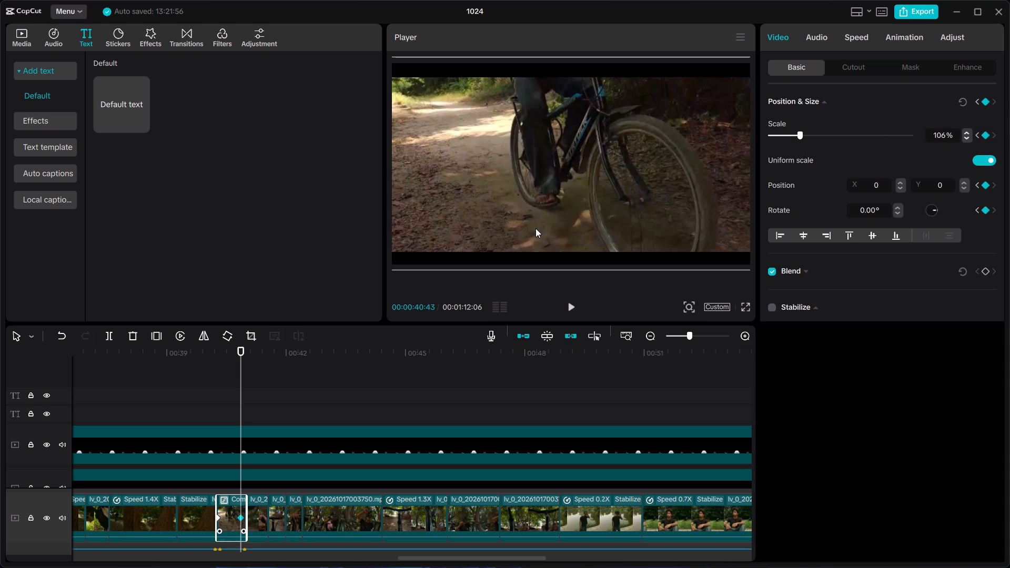
Play the section around the compound clip repeatedly from shortly before it to review the zoom-in.
{"action": "left_click_drag", "start_coordinate": [240, 384], "coordinate": [199, 383]}
{"action": "left_click", "coordinate": [199, 383]}
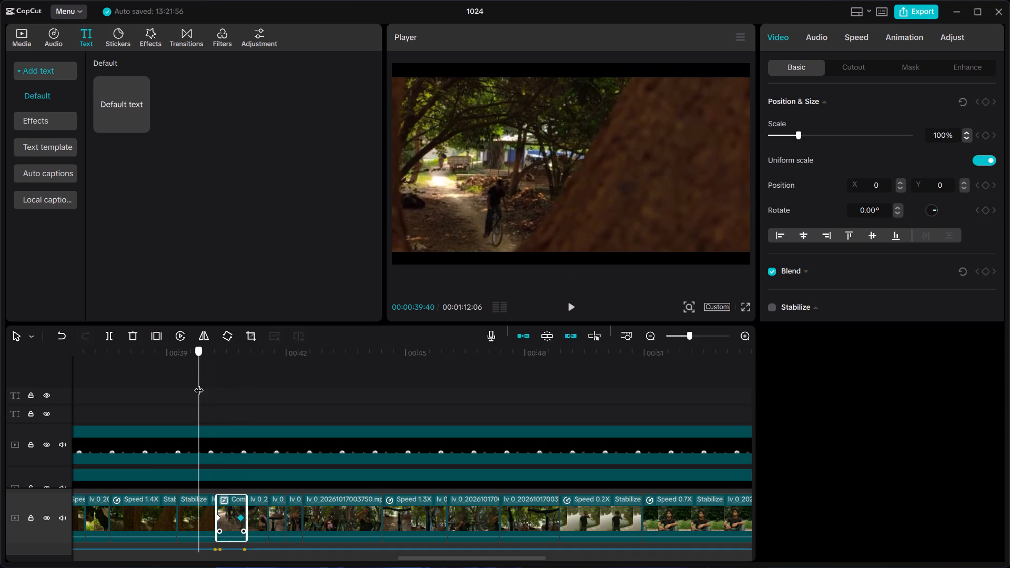
{"action": "key", "text": "space"}
{"action": "key", "text": "space"}
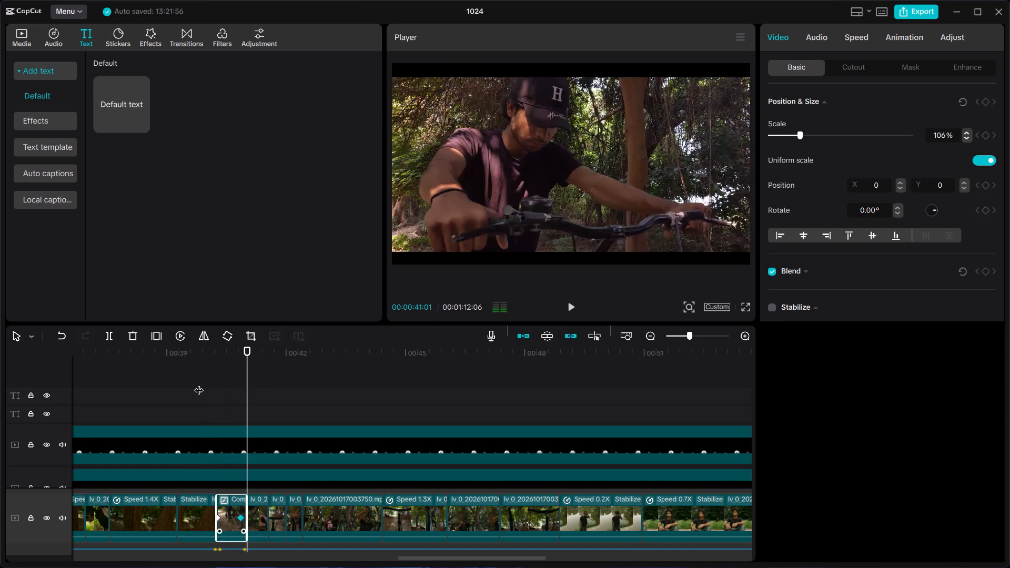
{"action": "left_click", "coordinate": [198, 383]}
{"action": "key", "text": "space"}
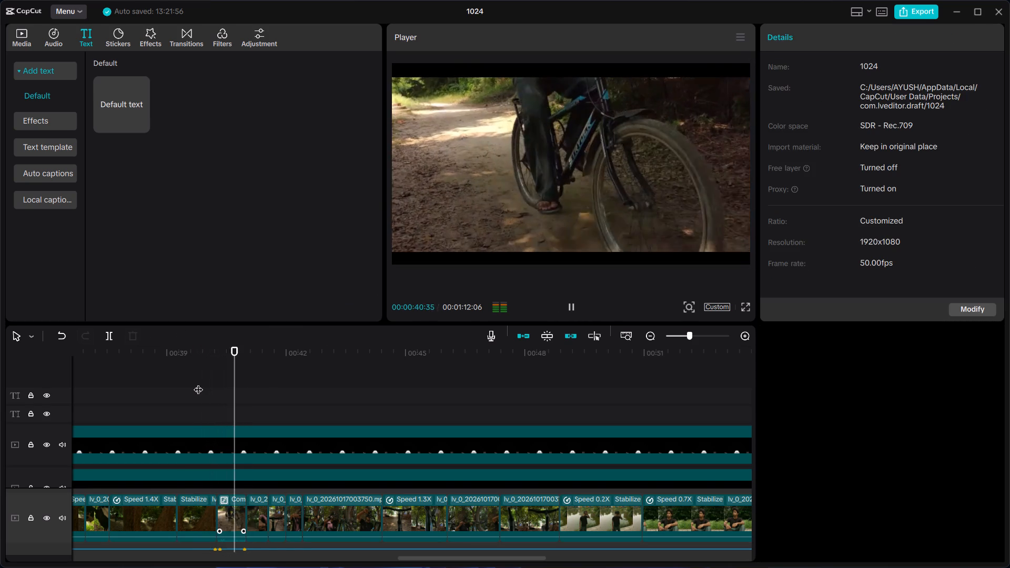
{"action": "left_click", "coordinate": [176, 383]}
{"action": "key", "text": "space"}
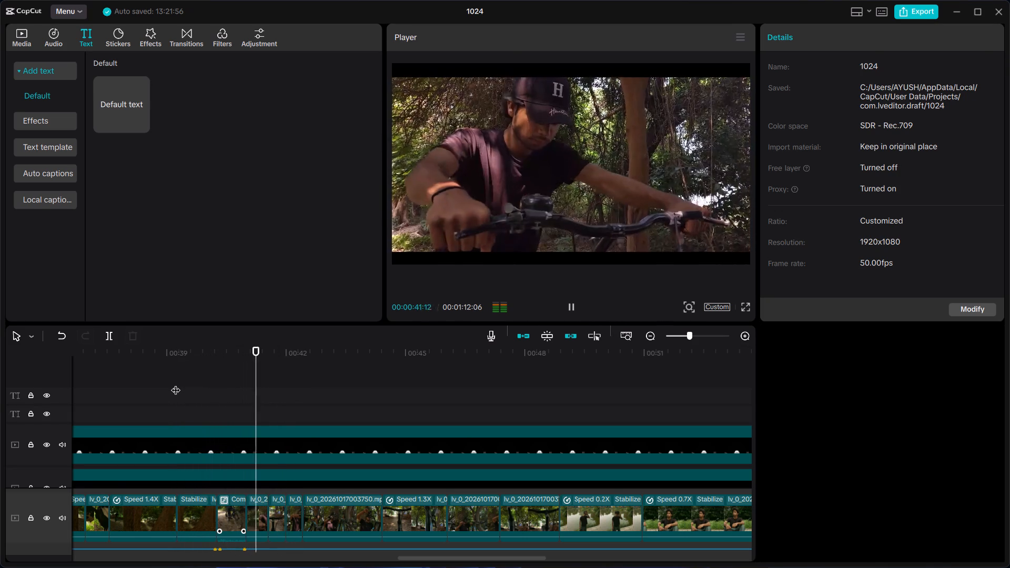
Go back to about 00:18 on the timeline and play the video from there to review the edit.
{"action": "scroll", "coordinate": [176, 383], "scroll_direction": "down", "scroll_amount": 2, "text": "ctrl"}
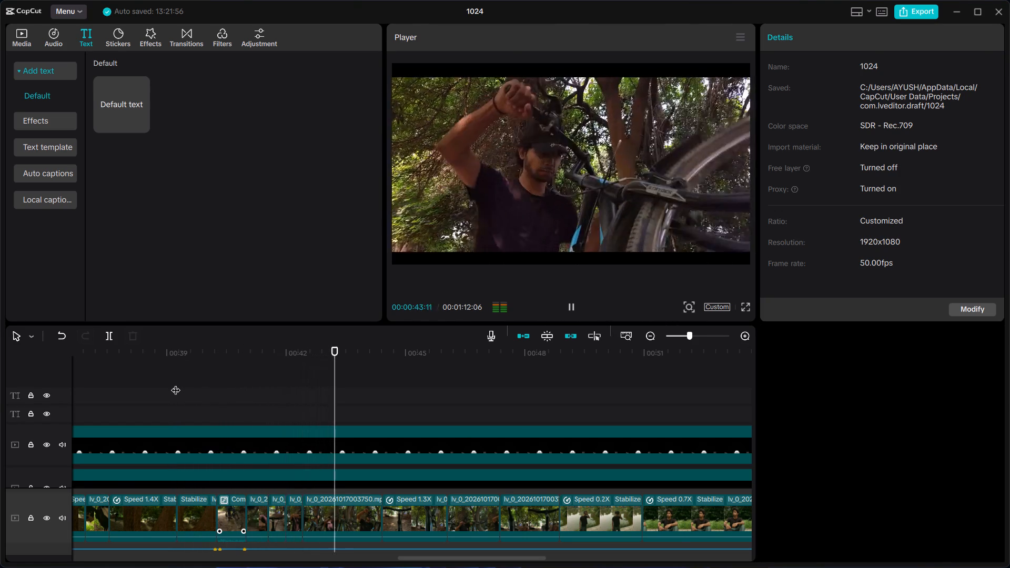
{"action": "scroll", "coordinate": [176, 383], "scroll_direction": "down", "scroll_amount": 4, "text": "ctrl"}
{"action": "key", "text": "space"}
{"action": "left_click", "coordinate": [155, 383]}
{"action": "scroll", "coordinate": [155, 383], "scroll_direction": "right", "scroll_amount": 1}
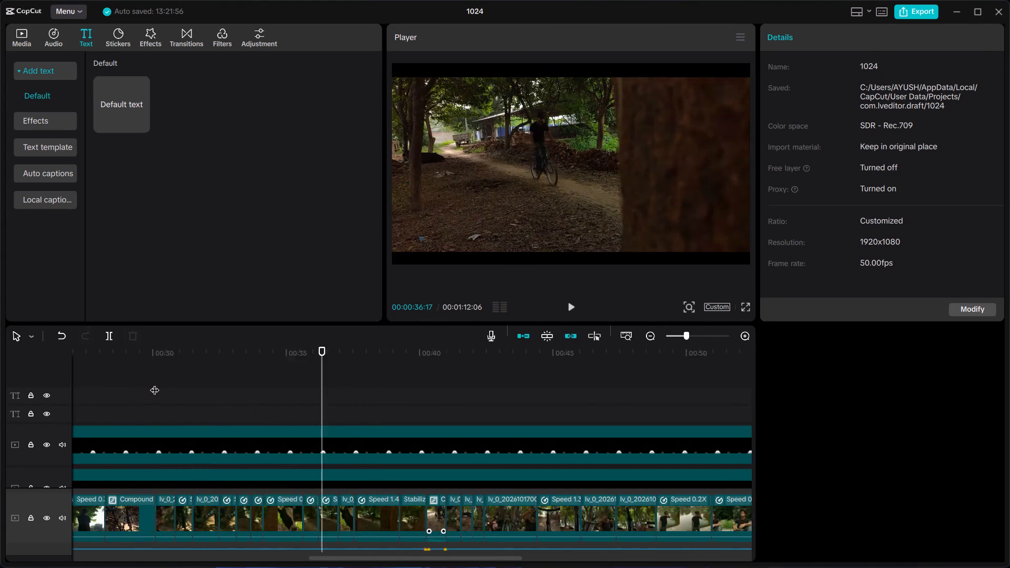
{"action": "scroll", "coordinate": [155, 383], "scroll_direction": "right", "scroll_amount": 1}
{"action": "left_click", "coordinate": [155, 383]}
{"action": "key", "text": "space"}
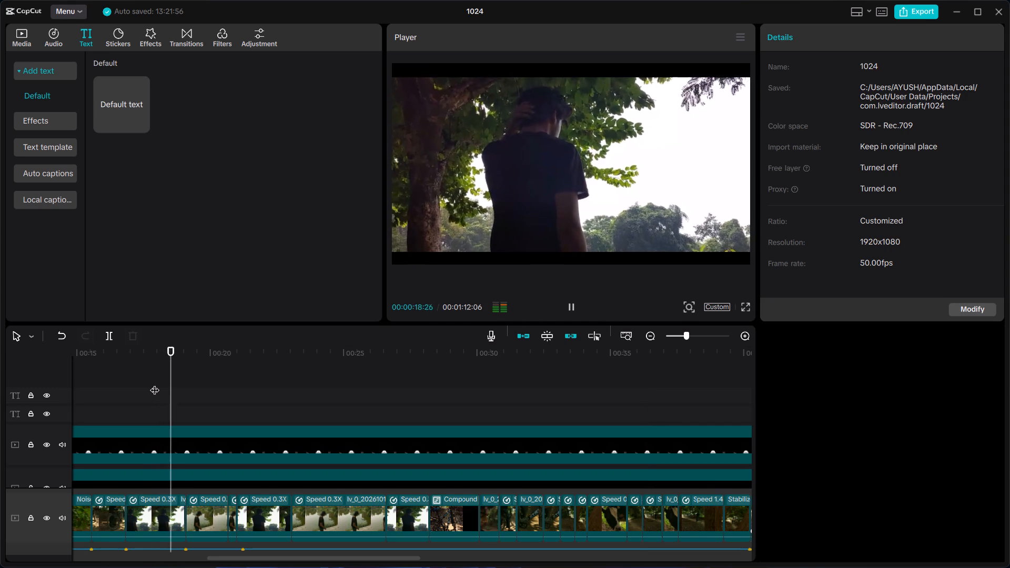
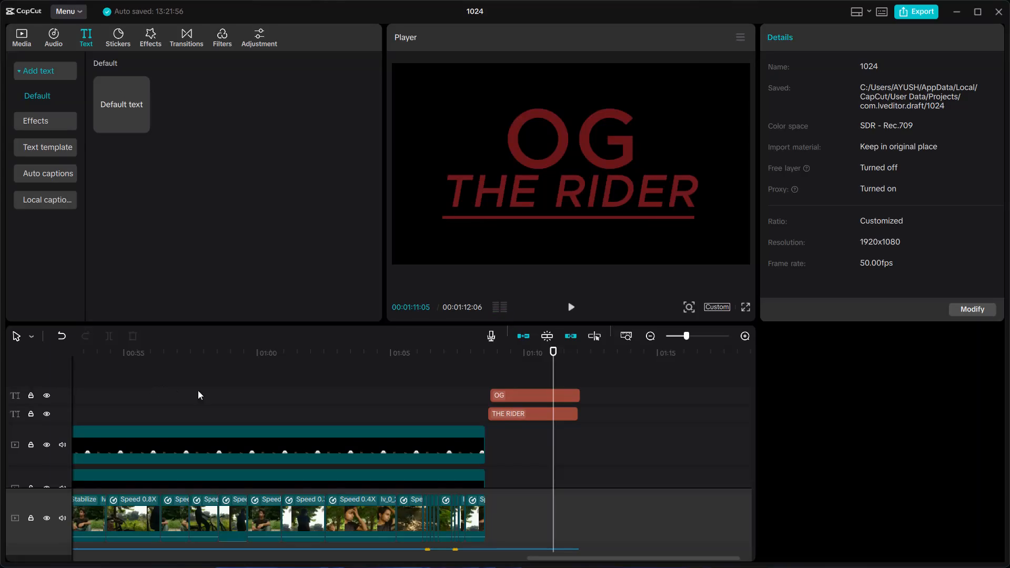
Play the final section from about 00:58 into the closing title to review the ending.
{"action": "double_click", "coordinate": [206, 390]}
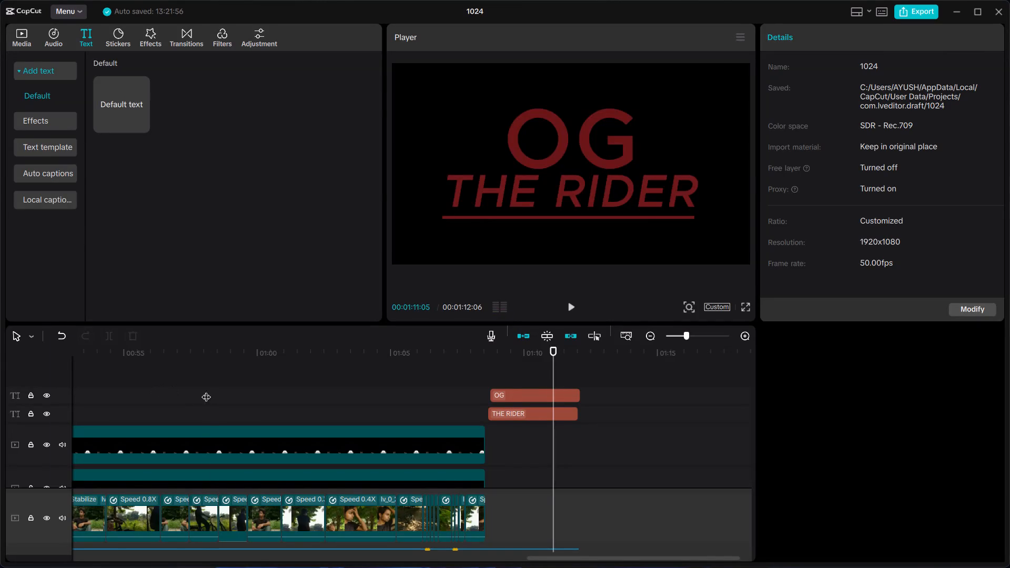
{"action": "left_click", "coordinate": [206, 390]}
{"action": "key", "text": "space"}
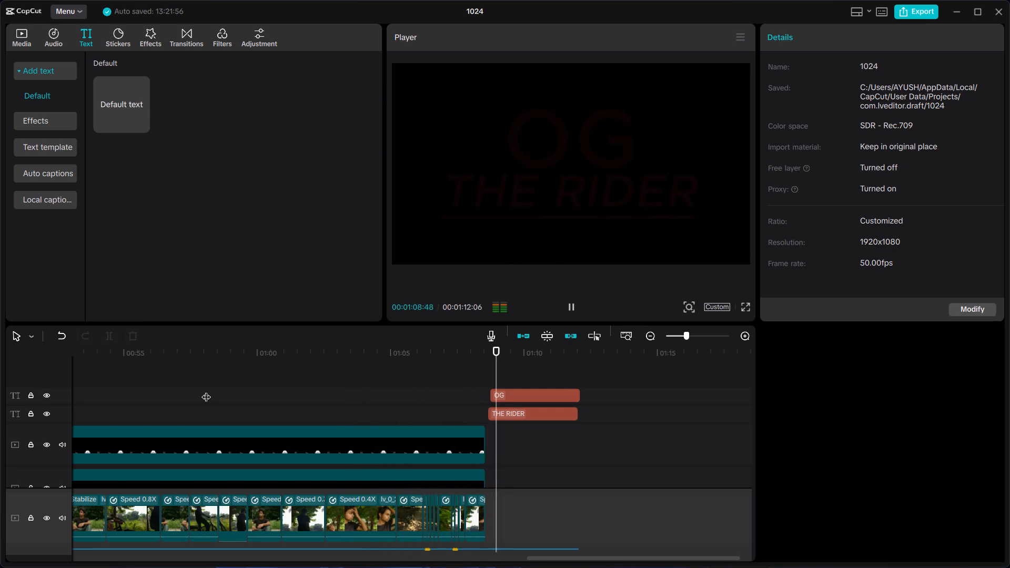
{"action": "key", "text": "space"}
Review earlier parts of the edit by playing briefly from 00:00:35:24, and again from about 00:20.
{"action": "left_click", "coordinate": [205, 390]}
{"action": "left_click_drag", "start_coordinate": [205, 390], "coordinate": [60, 425]}
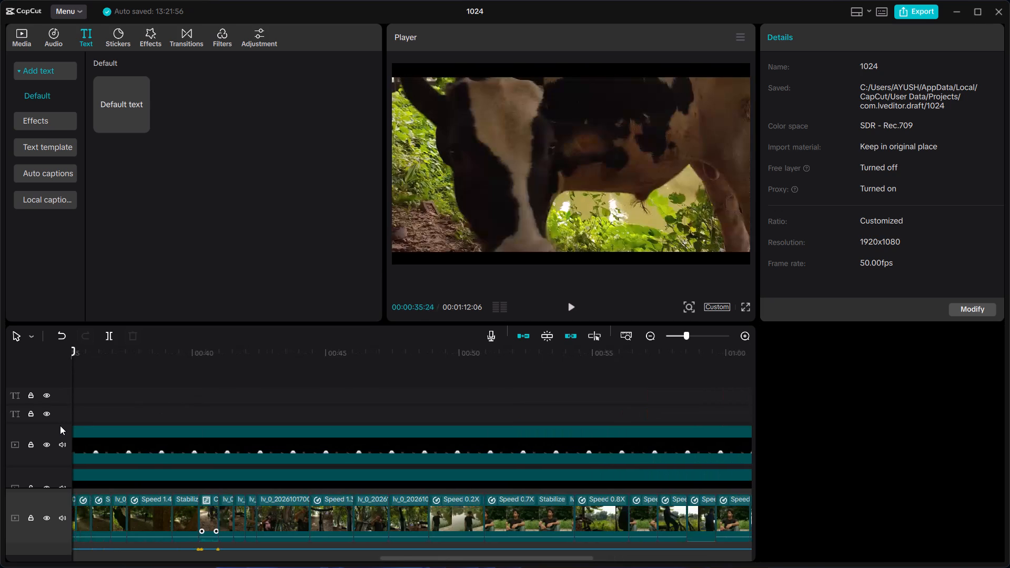
{"action": "left_click_drag", "start_coordinate": [105, 421], "coordinate": [108, 417]}
{"action": "key", "text": "space"}
{"action": "key", "text": "space"}
{"action": "scroll", "coordinate": [108, 417], "scroll_direction": "right", "scroll_amount": 1}
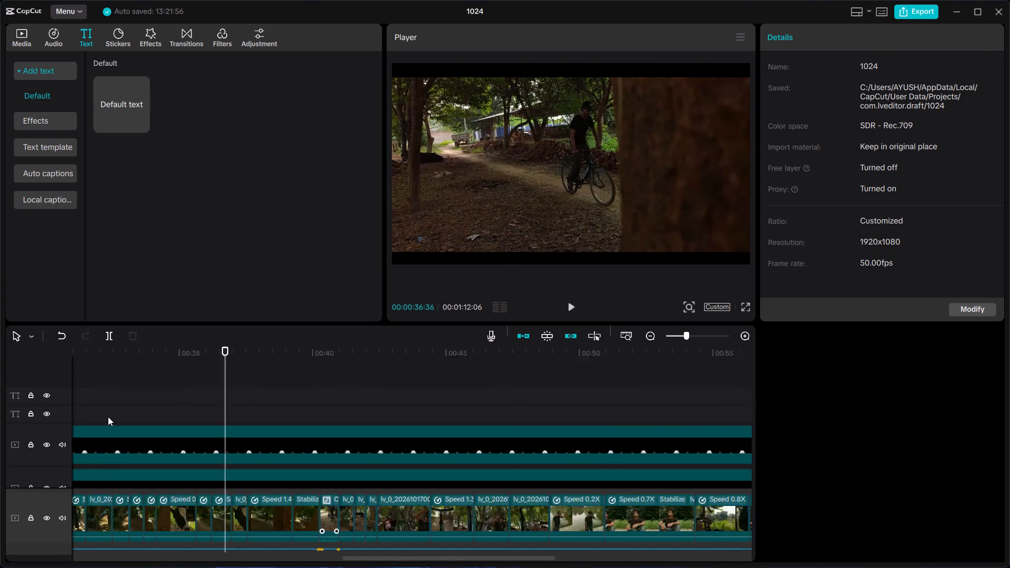
{"action": "scroll", "coordinate": [108, 417], "scroll_direction": "right", "scroll_amount": 1}
{"action": "left_click", "coordinate": [250, 409]}
{"action": "key", "text": "space"}
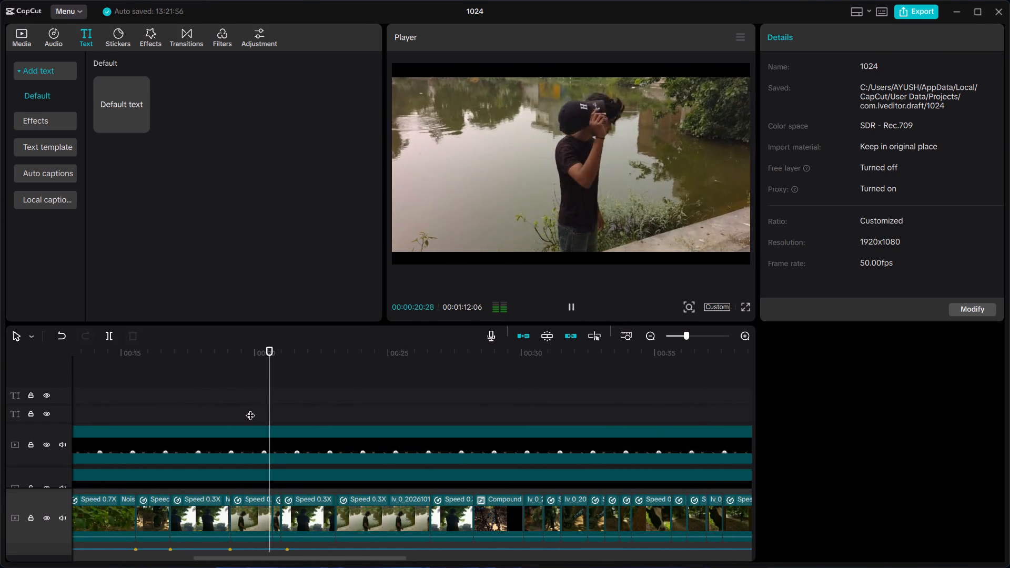
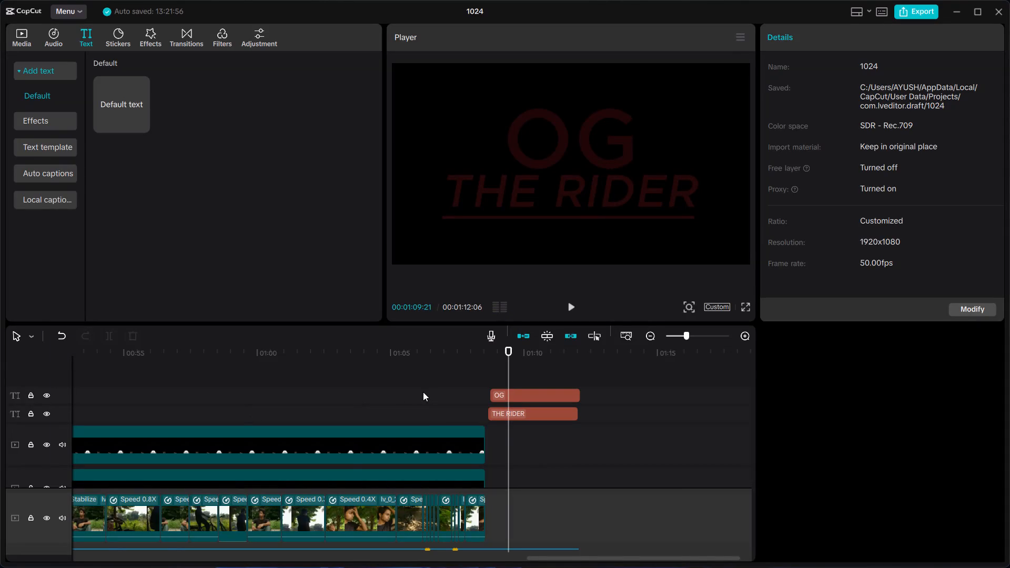
Play the "OG" / "THE RIDER" closing title briefly from 00:01:09:21 to review it.
{"action": "left_click", "coordinate": [351, 408]}
{"action": "key", "text": "space"}
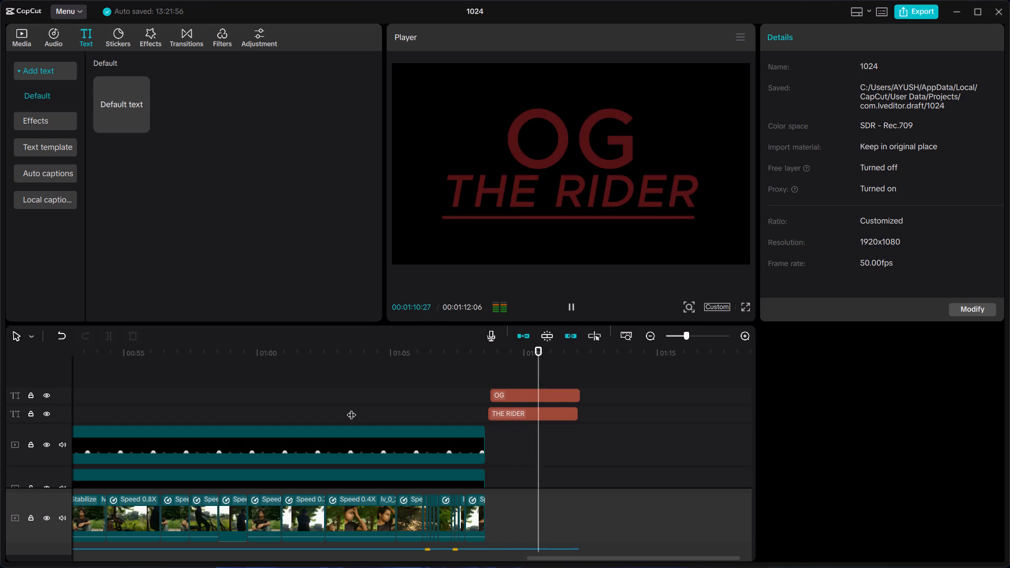
{"action": "key", "text": "space"}
{"action": "scroll", "coordinate": [351, 408], "scroll_direction": "right", "scroll_amount": 2}
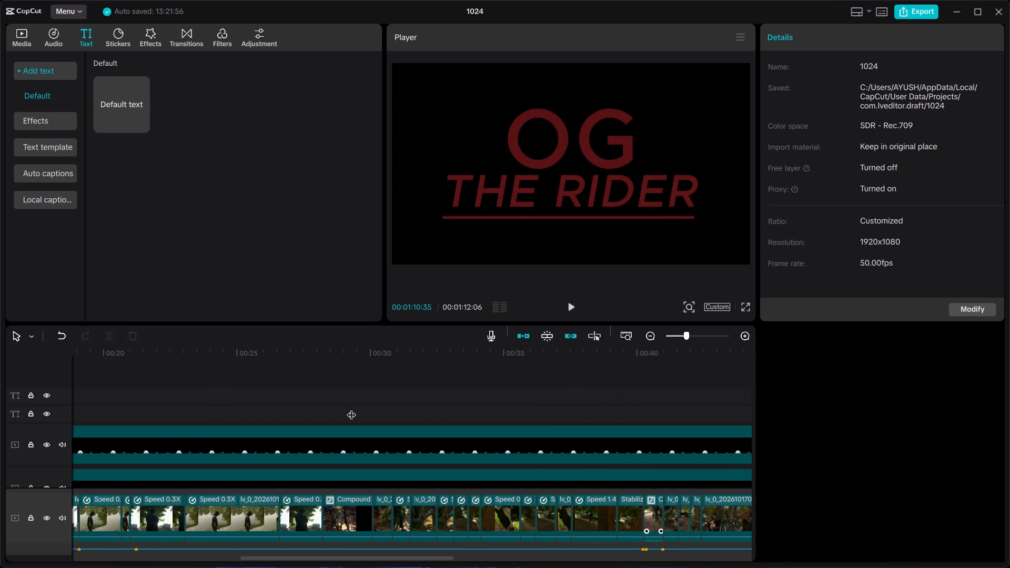
Minimize the editor and close all four open File Explorer windows, the three Assets ones and the Downloads one.
{"action": "left_click", "coordinate": [956, 9]}
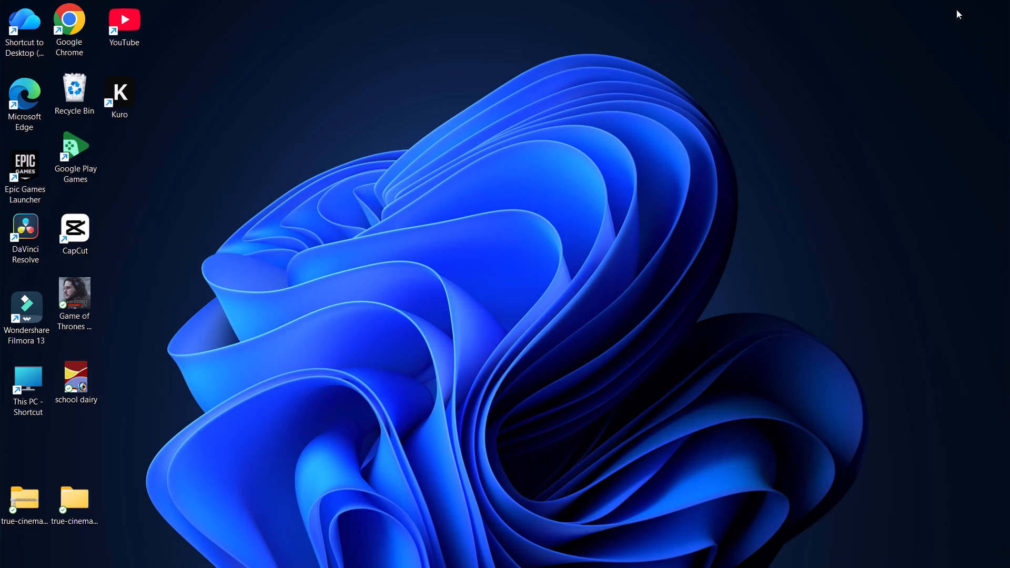
{"action": "double_click", "coordinate": [730, 87]}
{"action": "right_click", "coordinate": [613, 299]}
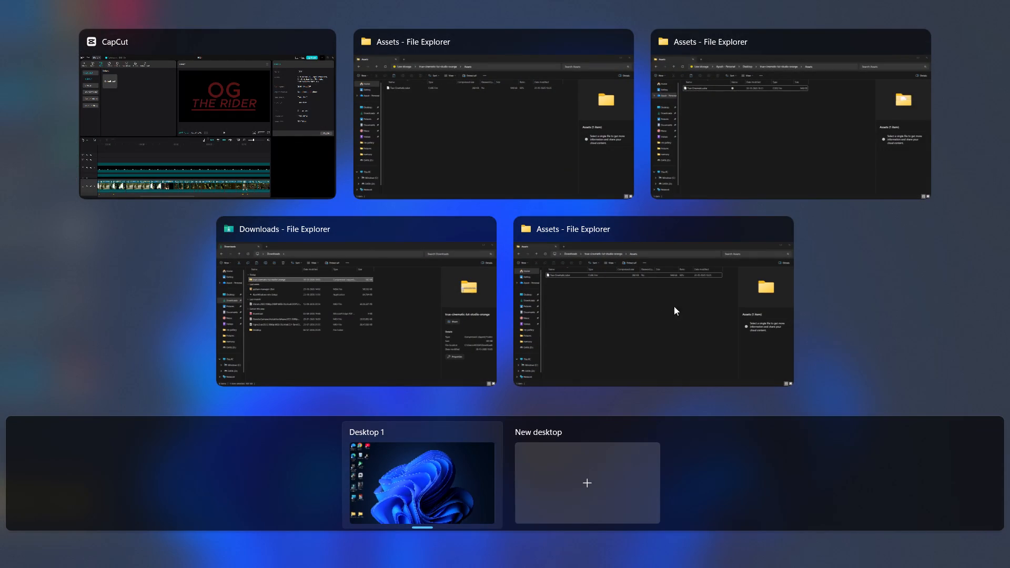
{"action": "left_click", "coordinate": [779, 227]}
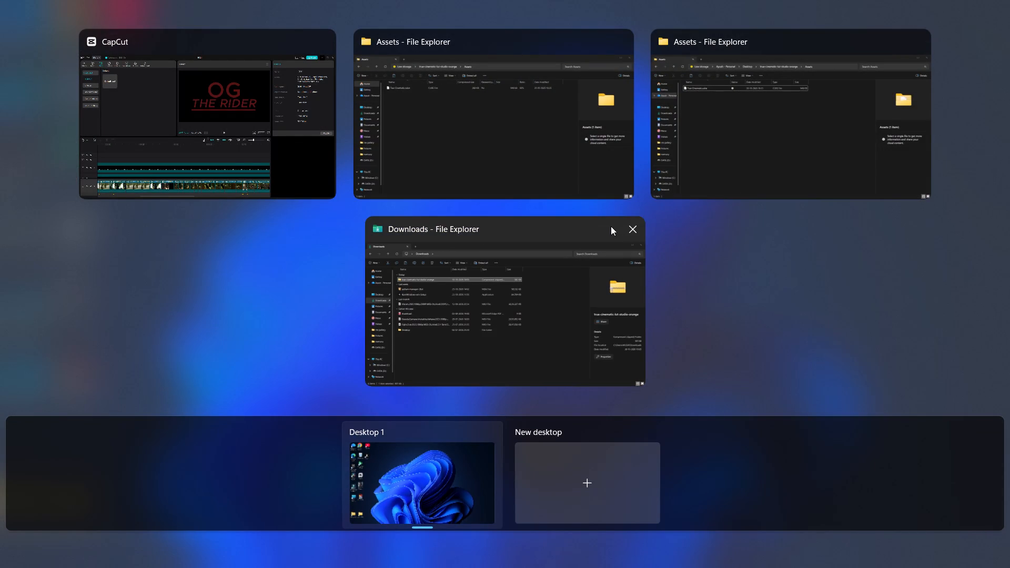
{"action": "left_click", "coordinate": [628, 225]}
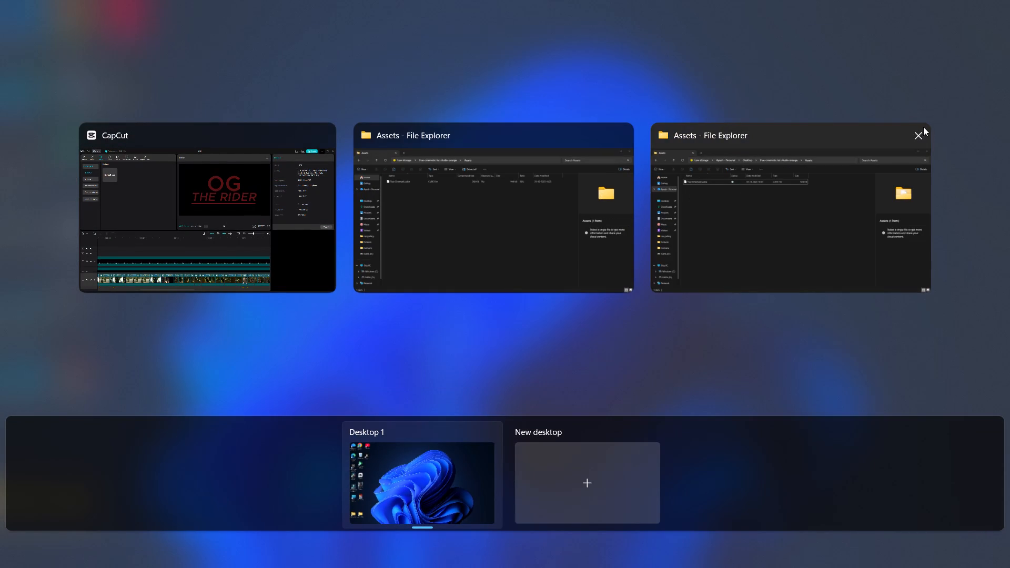
{"action": "left_click", "coordinate": [923, 127]}
{"action": "left_click", "coordinate": [763, 133]}
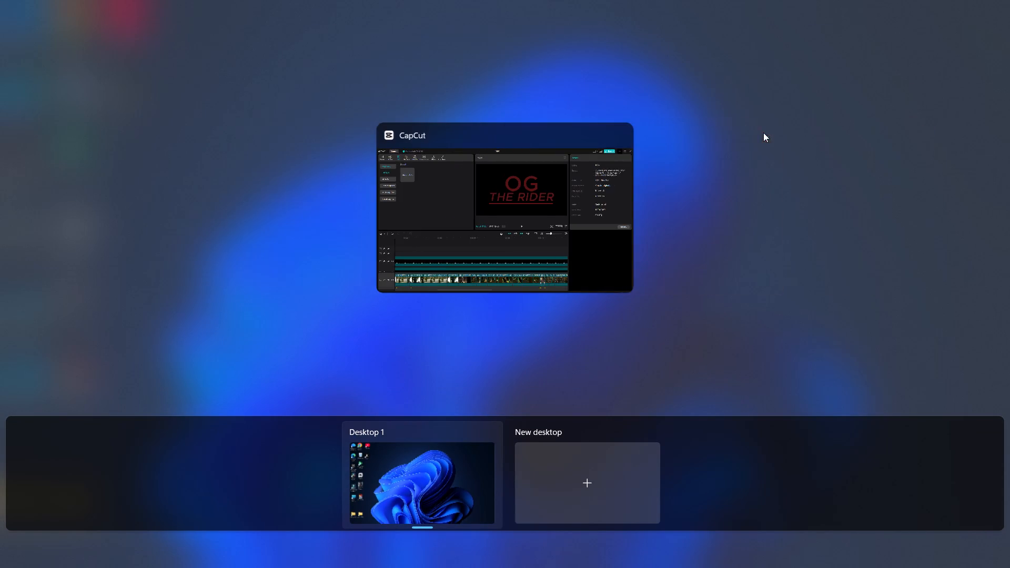
Switch back to CapCut, quit it, and return to Desktop 1.
{"action": "left_click", "coordinate": [548, 177]}
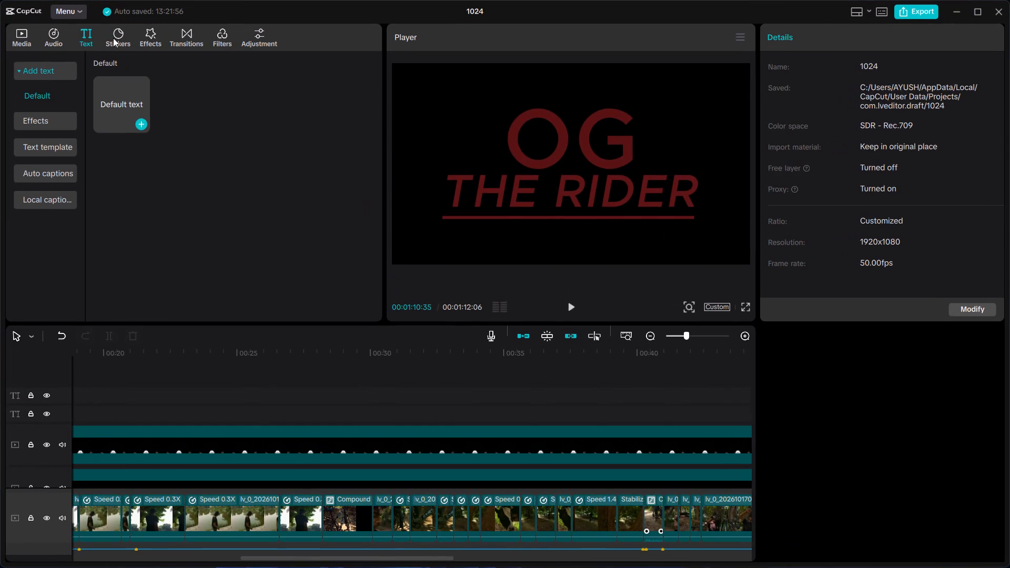
{"action": "left_click", "coordinate": [73, 5]}
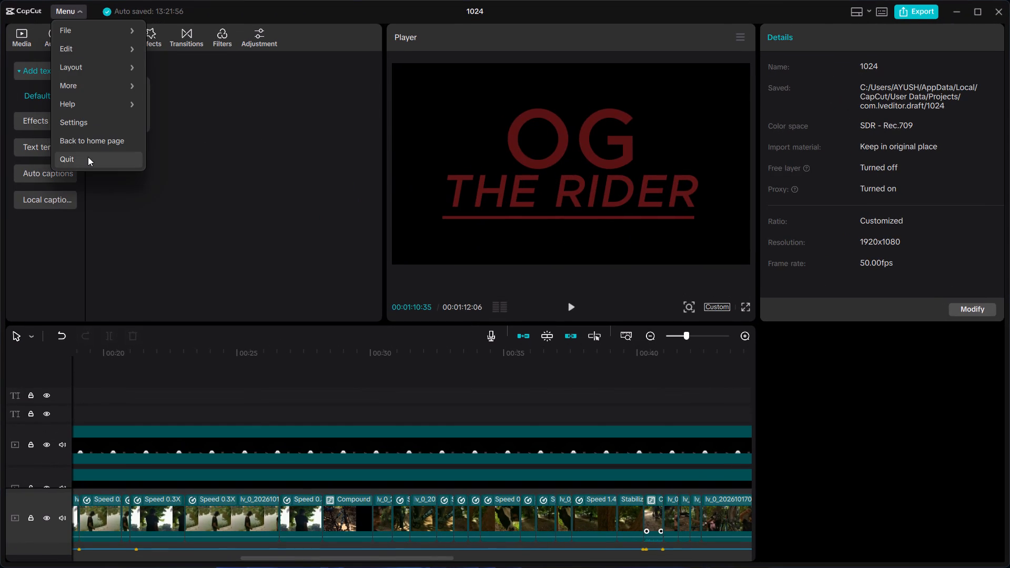
{"action": "left_click", "coordinate": [88, 157]}
{"action": "scroll", "coordinate": [214, 246], "scroll_direction": "right", "scroll_amount": 2}
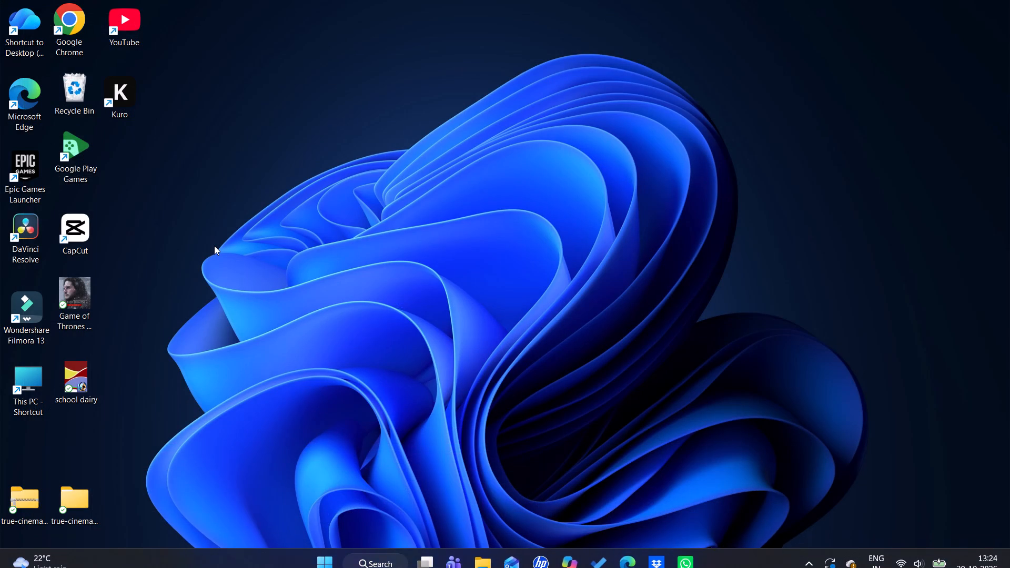
{"action": "scroll", "coordinate": [214, 246], "scroll_direction": "right", "scroll_amount": 1}
{"action": "left_click", "coordinate": [415, 460]}
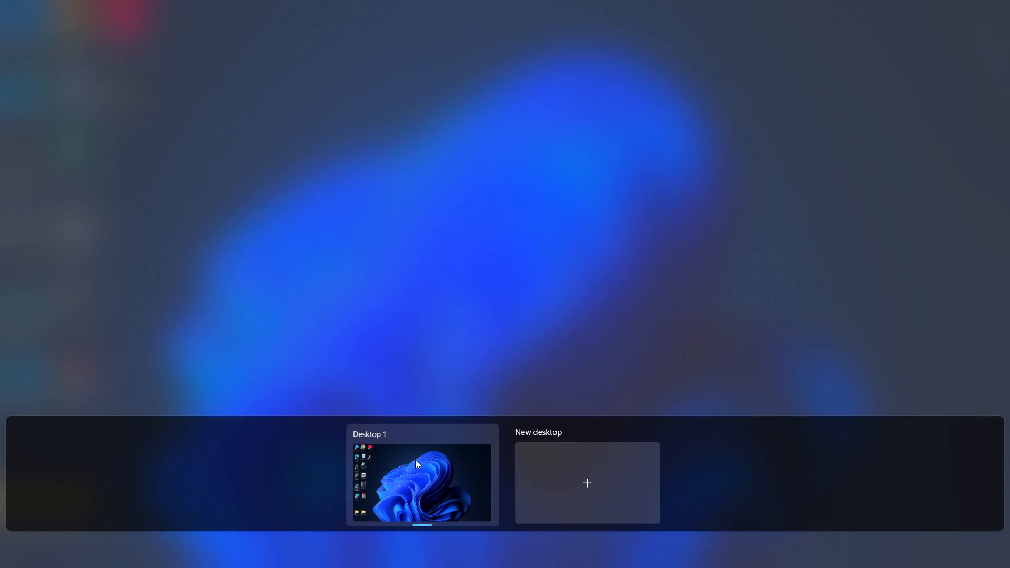
Refresh the Windows desktop twice.
{"action": "right_click", "coordinate": [429, 312]}
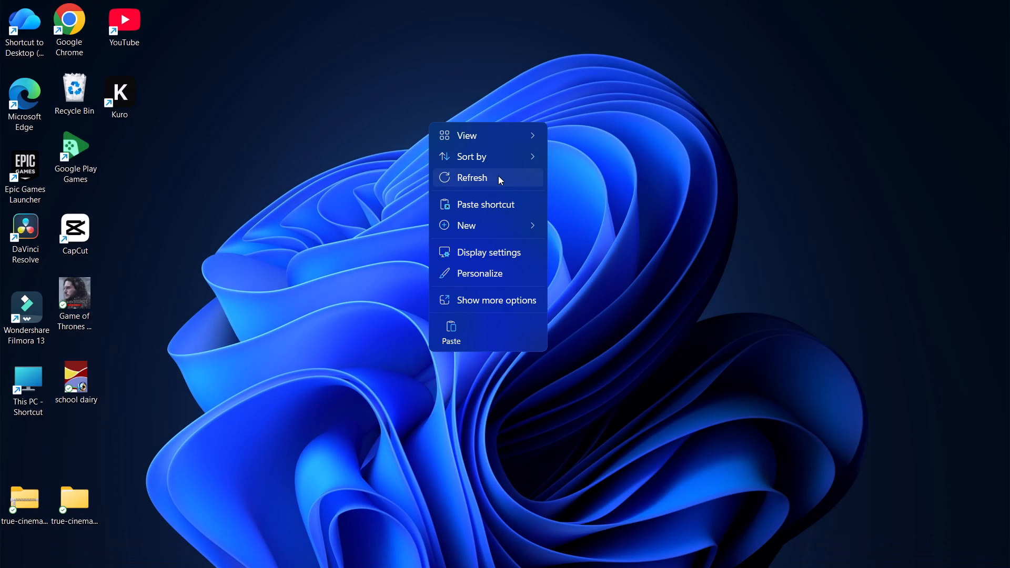
{"action": "left_click", "coordinate": [498, 176]}
{"action": "right_click_drag", "start_coordinate": [459, 184], "coordinate": [422, 179]}
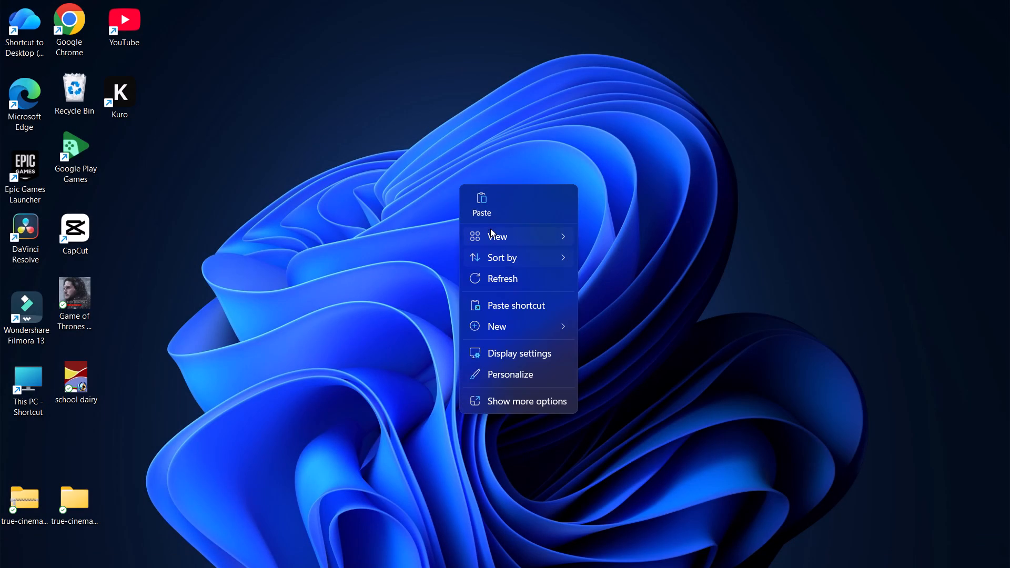
{"action": "left_click", "coordinate": [494, 273]}
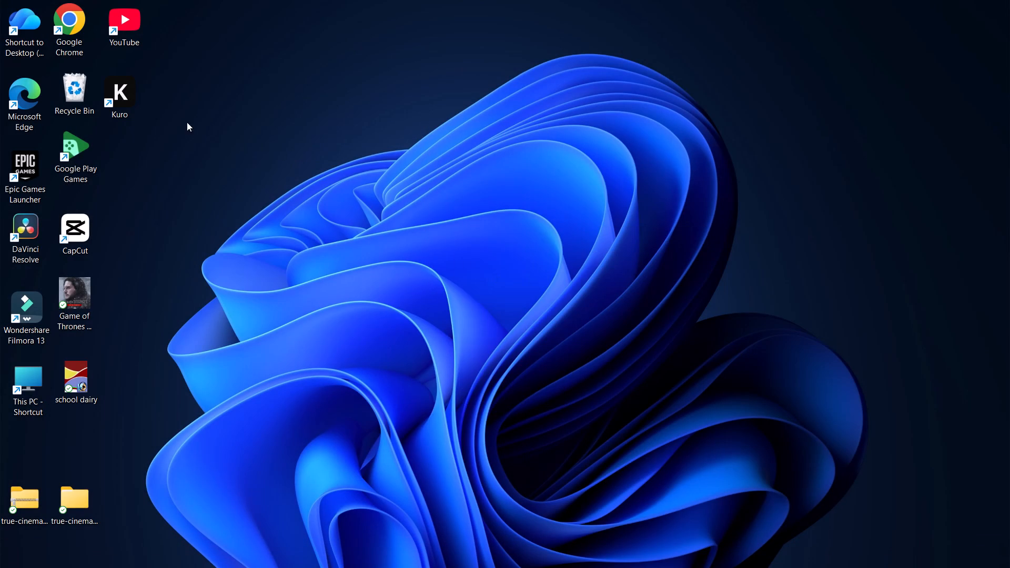
Launch Kuro from its desktop shortcut.
{"action": "double_click", "coordinate": [127, 87]}
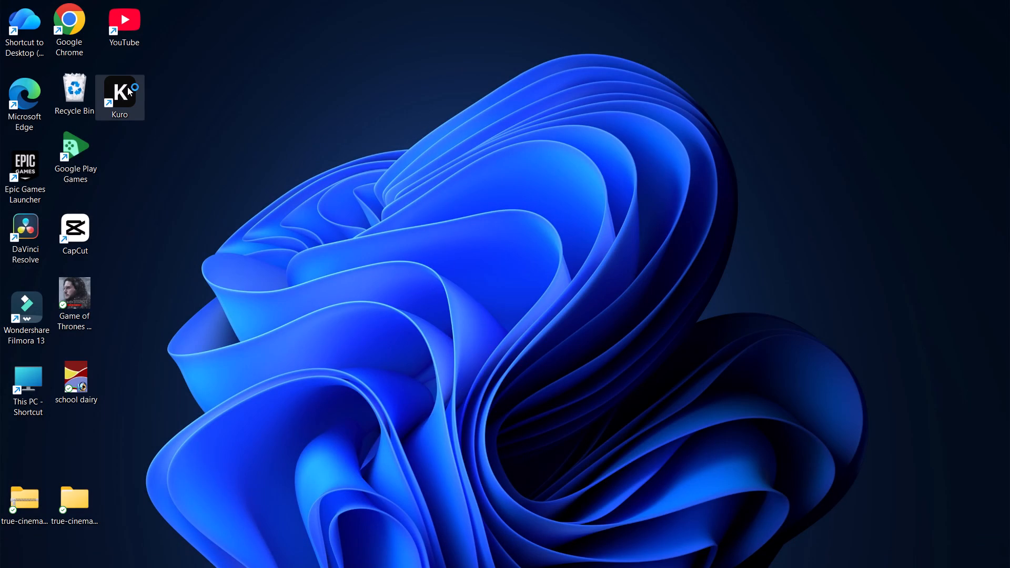